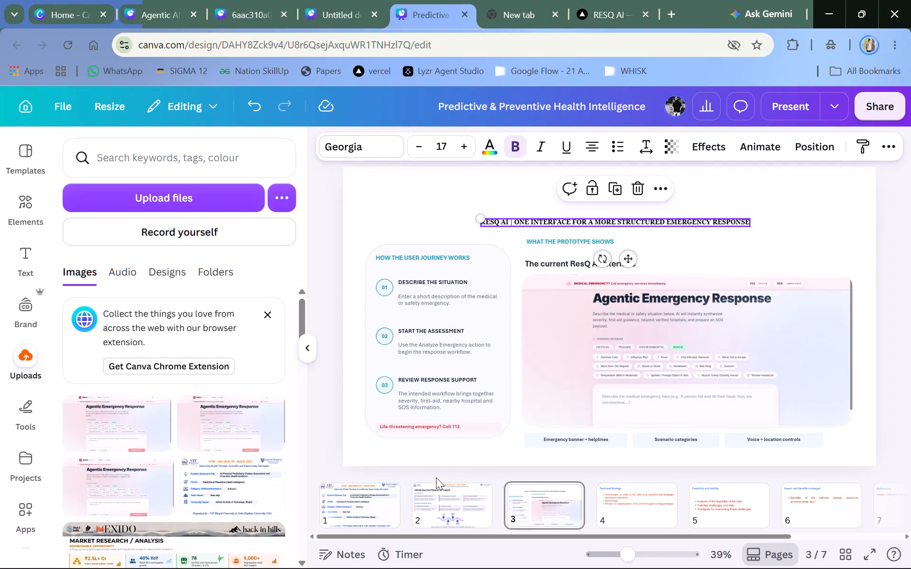
Copy the VIT Bhopal logo from page 2 onto page 3.
click(473, 515)
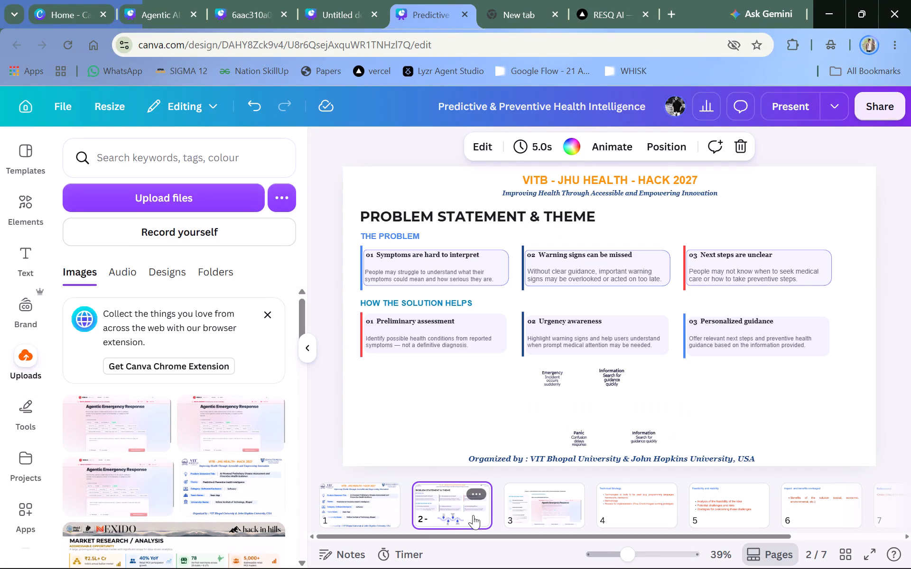
click(394, 186)
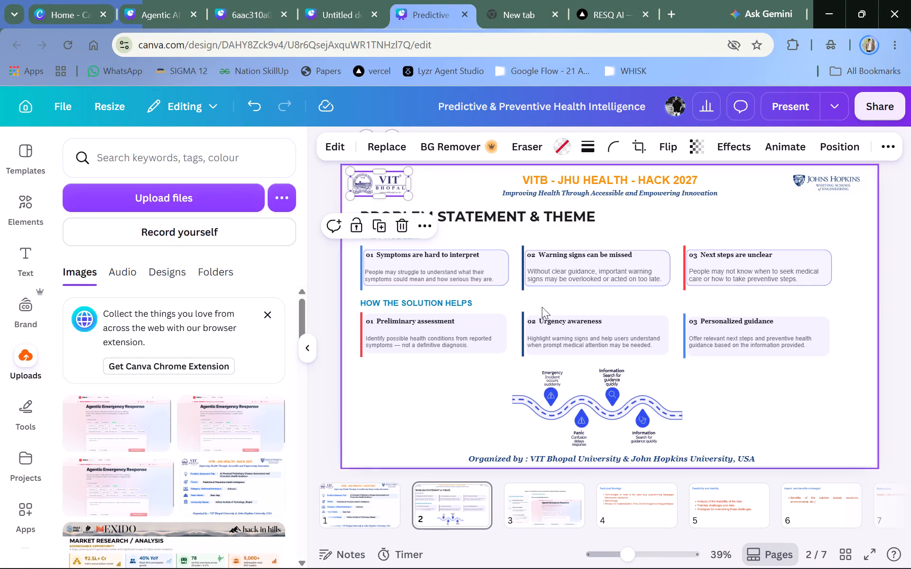
key(ctrl+c)
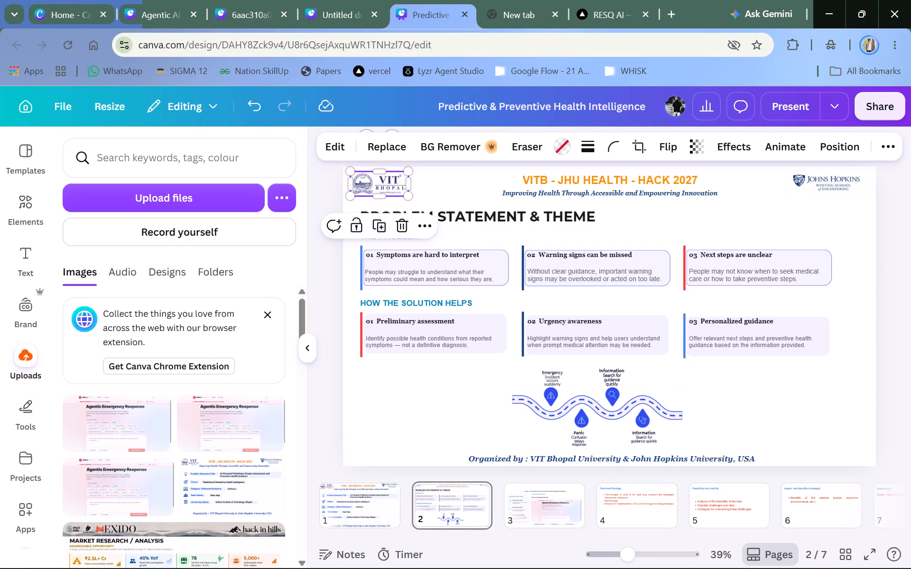
click(544, 489)
double_click(438, 200)
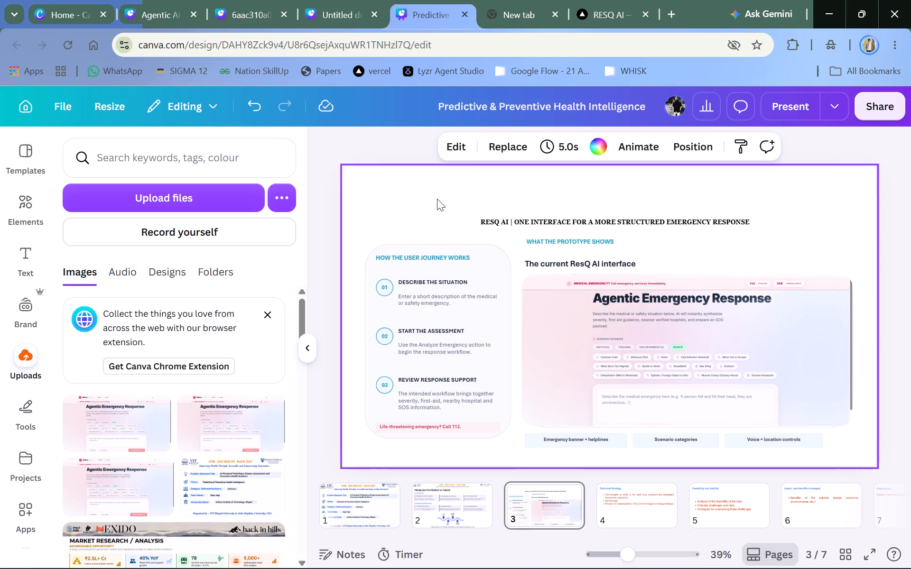
key(ctrl+v)
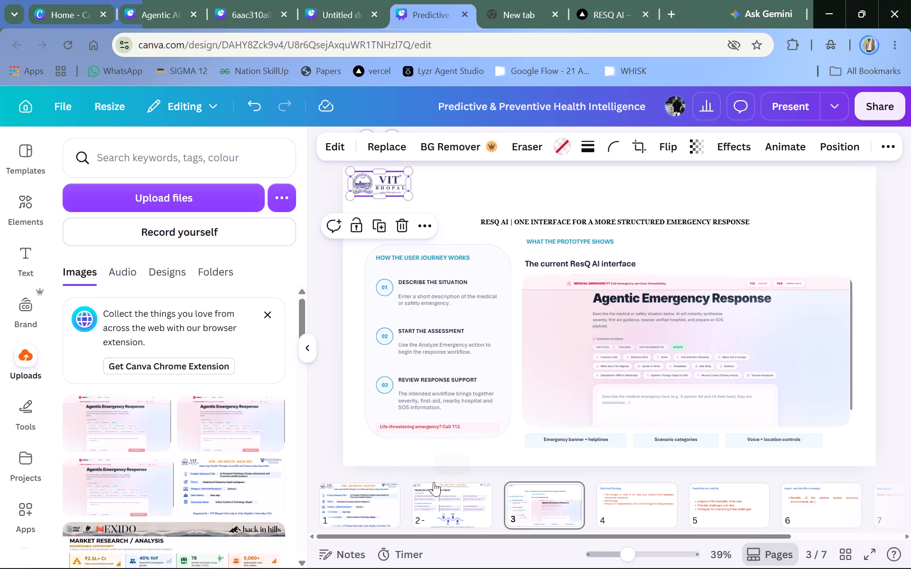
Copy the "VITB - JHU HEALTH - HACK 2027" header text from page 2 onto page 3.
click(434, 482)
click(468, 504)
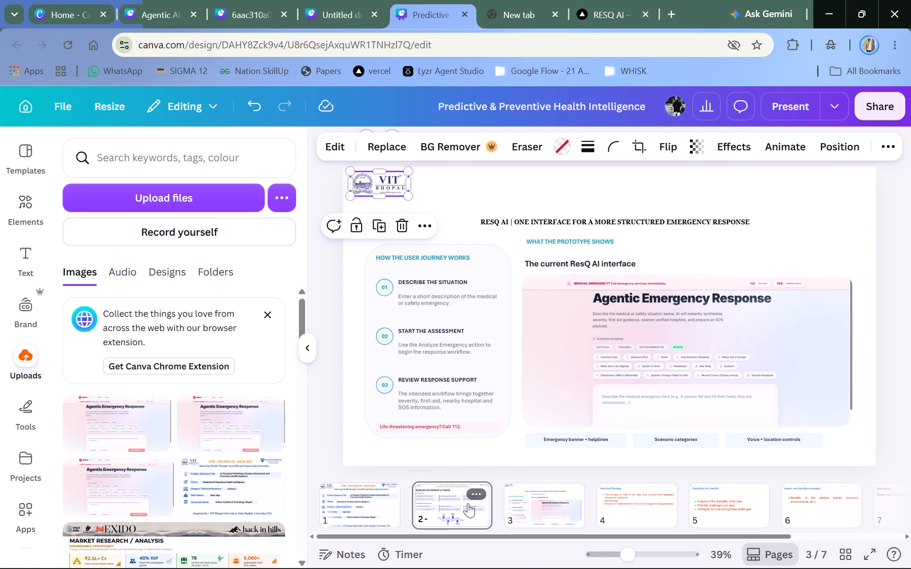
double_click(573, 183)
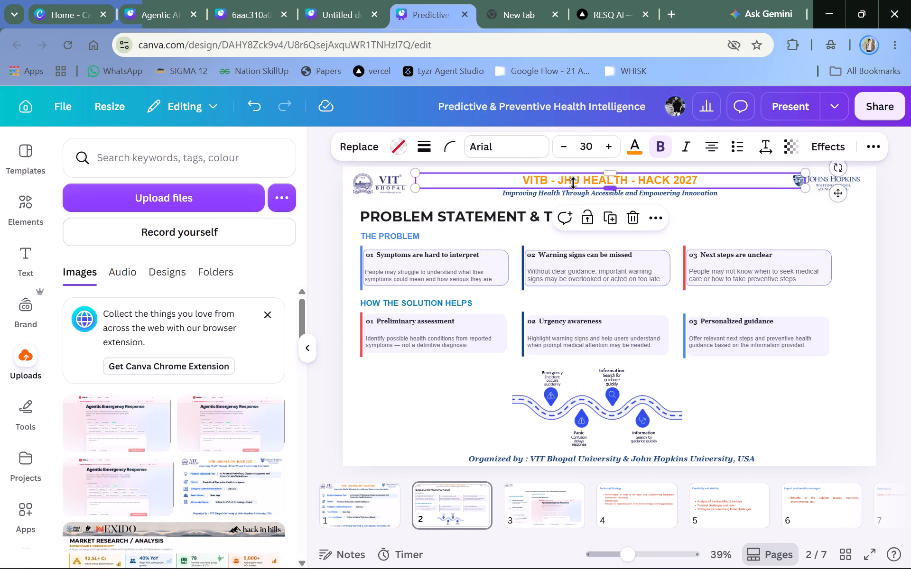
key(ctrl+c)
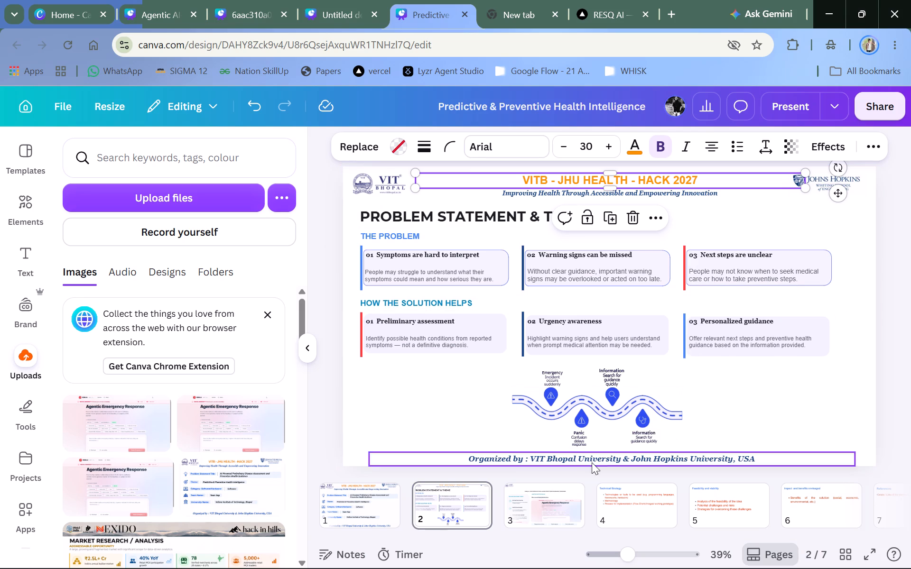
double_click(555, 499)
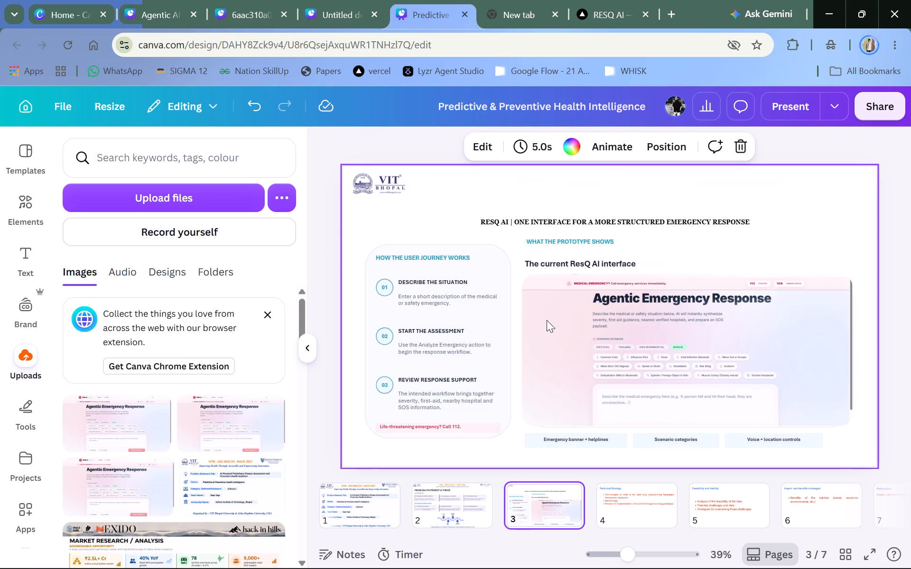
click(517, 193)
key(ctrl+v)
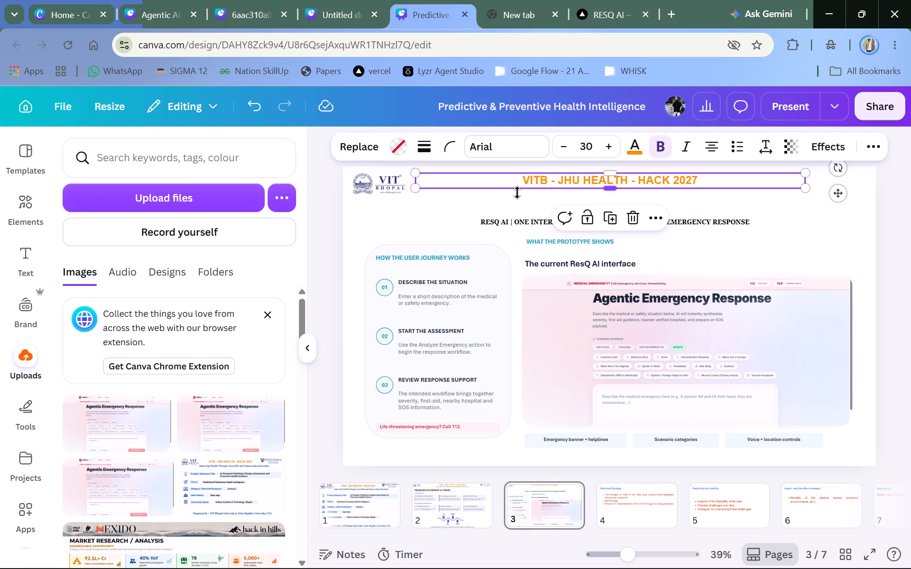
Copy the tagline "Improving Health Through Accessible and Empowering Innovation" from page 2 onto page 3.
click(441, 496)
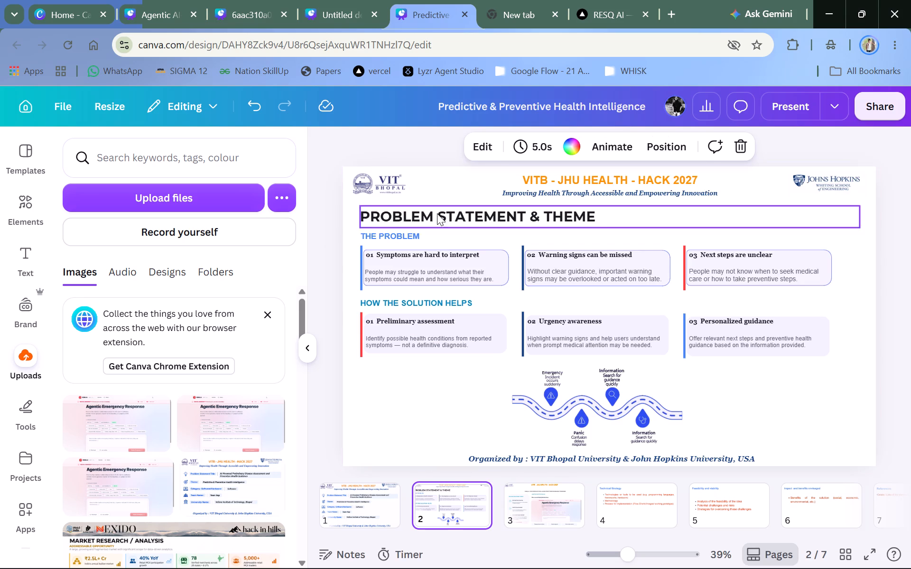
click(510, 197)
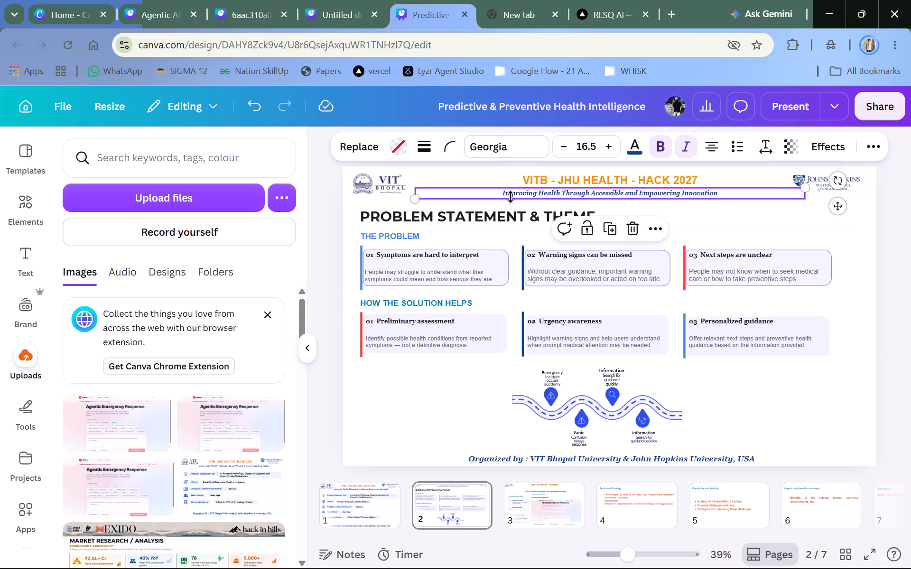
key(ctrl+c)
click(557, 490)
click(470, 208)
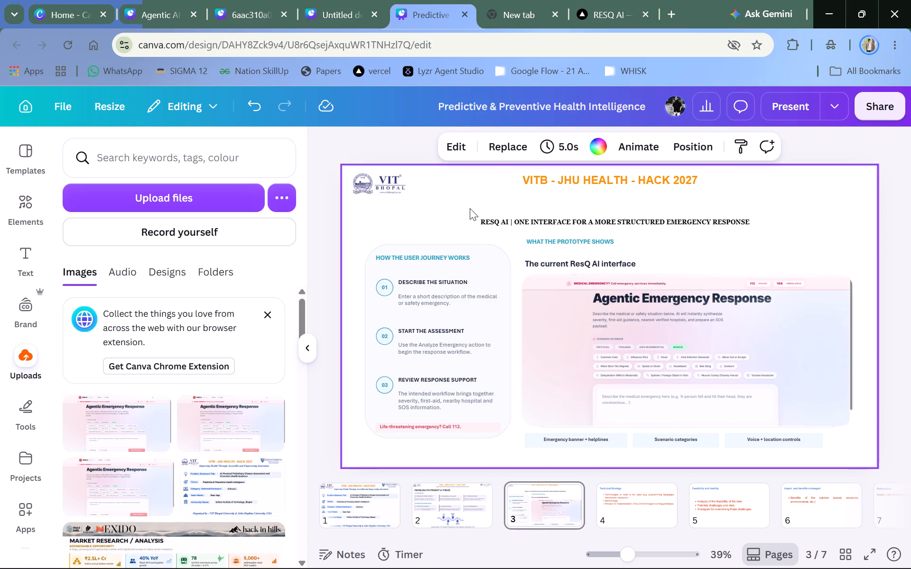
key(ctrl+v)
Copy the Johns Hopkins logo from page 2 onto page 3.
double_click(474, 515)
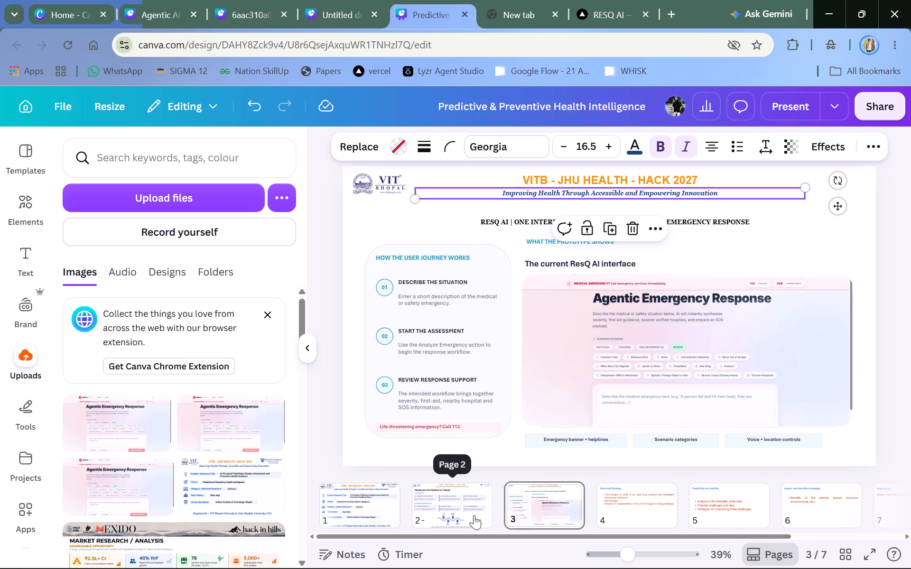
click(824, 174)
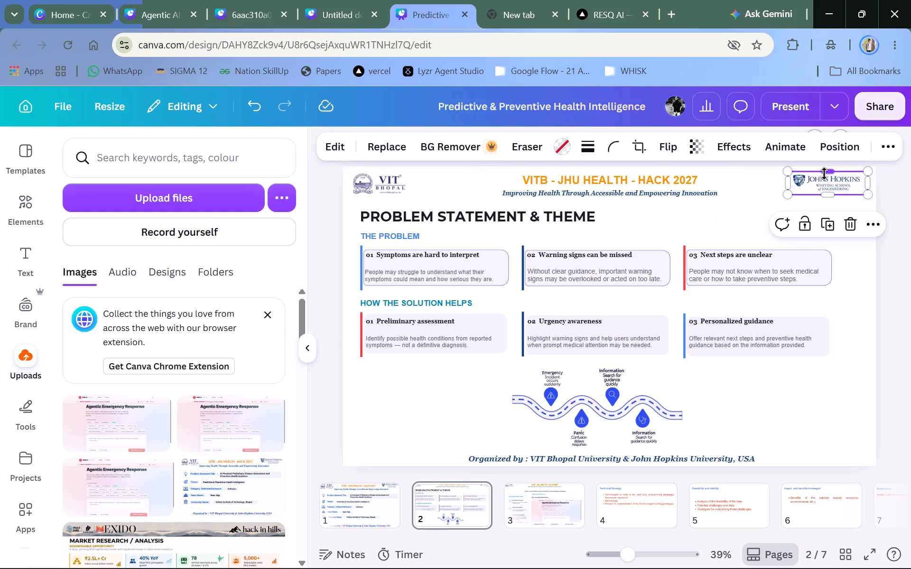
key(ctrl+c)
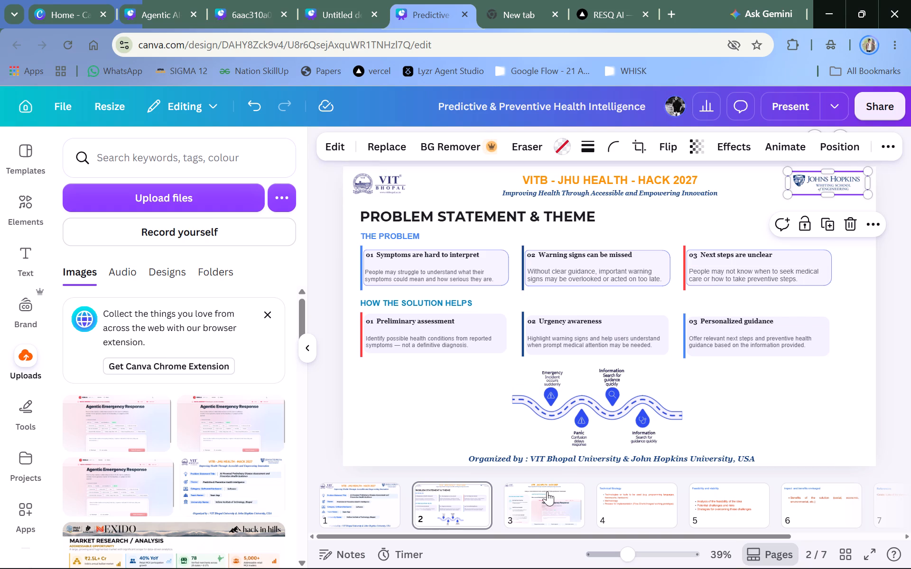
click(547, 492)
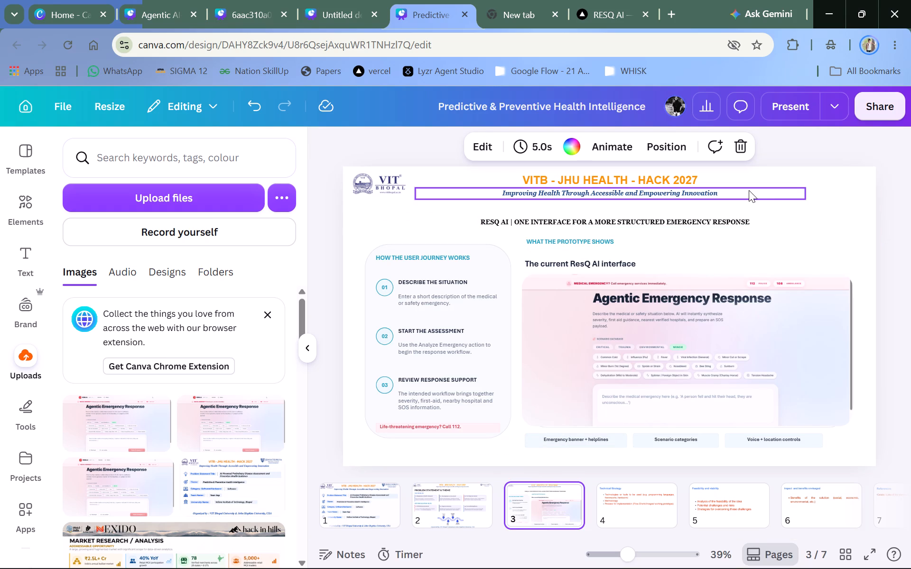
click(797, 200)
key(ctrl+v)
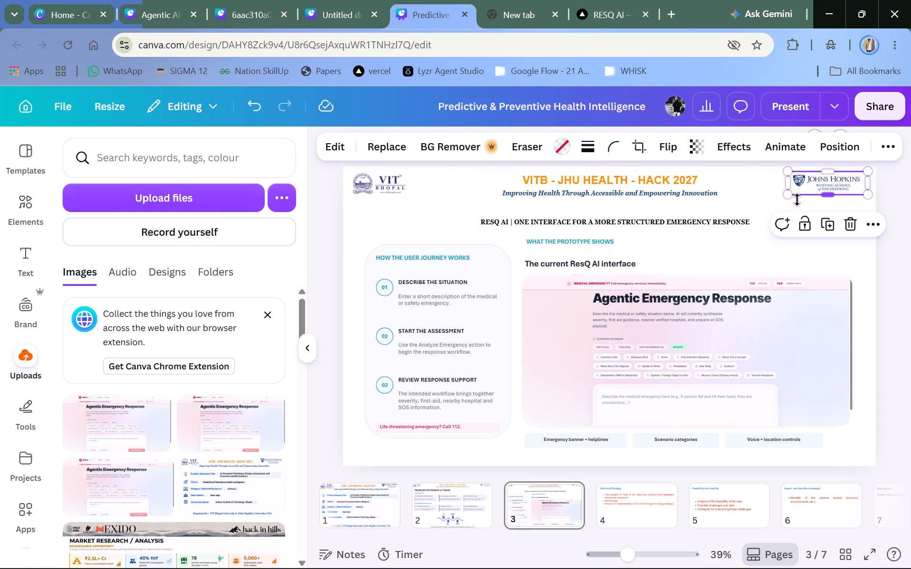
Copy the footer "Organized by : VIT Bhopal University & John Hopkins University, USA" from page 2 onto page 3.
click(444, 486)
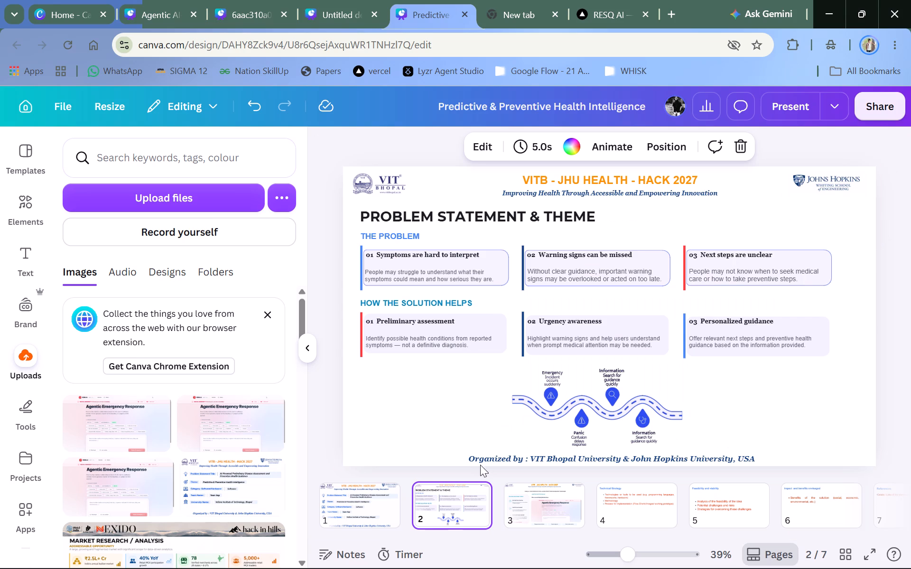
double_click(508, 453)
key(ctrl+c)
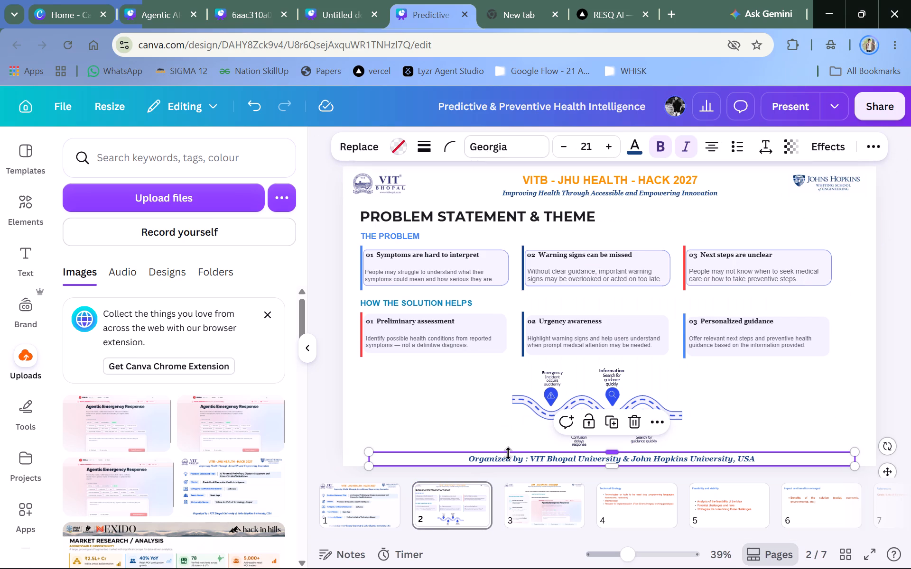
click(529, 508)
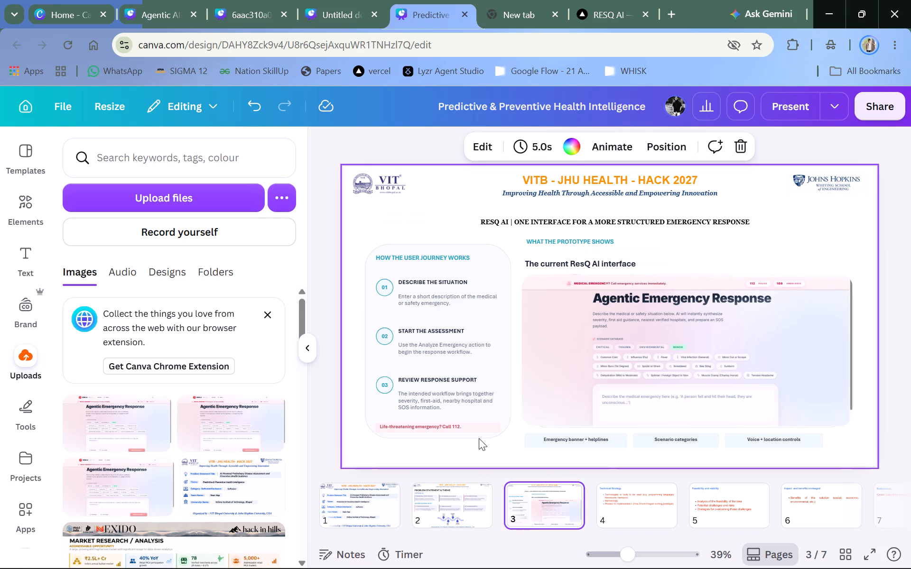
click(478, 444)
key(ctrl+v)
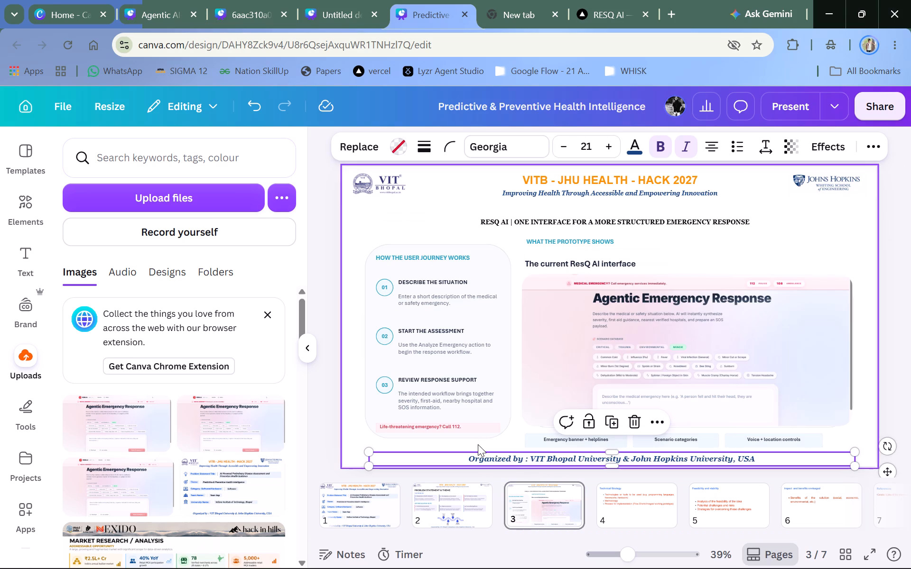
click(314, 265)
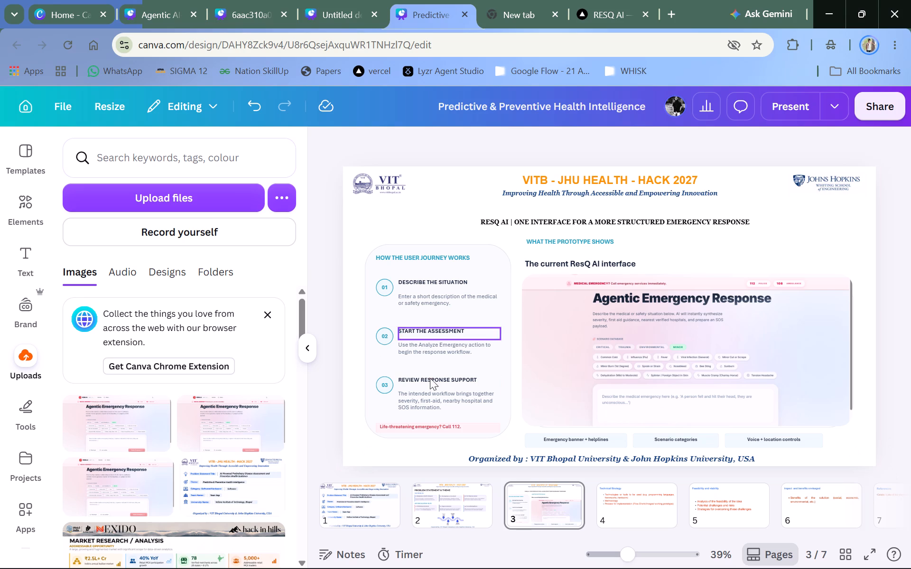
Add a text box reading "PROPOSED SOLUTION" to page 3.
double_click(432, 501)
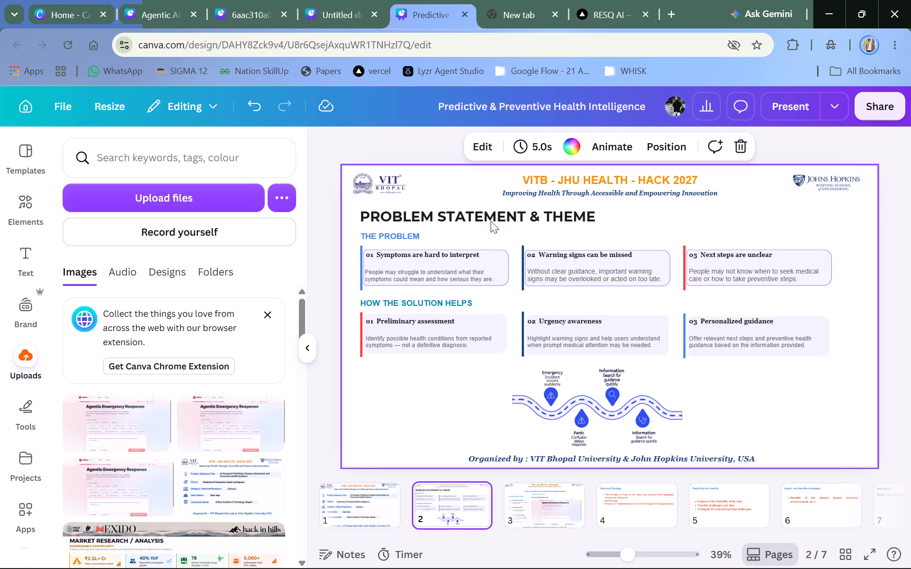
click(540, 484)
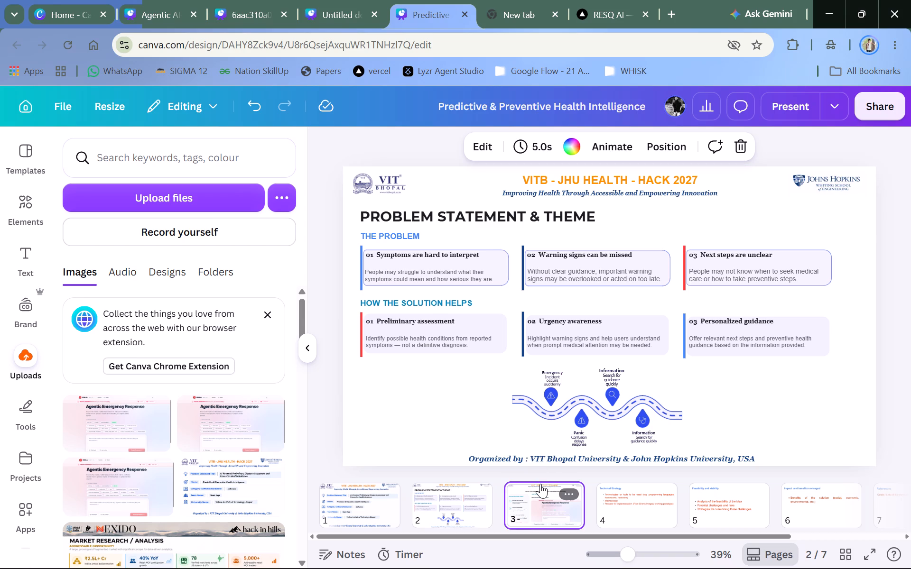
click(15, 254)
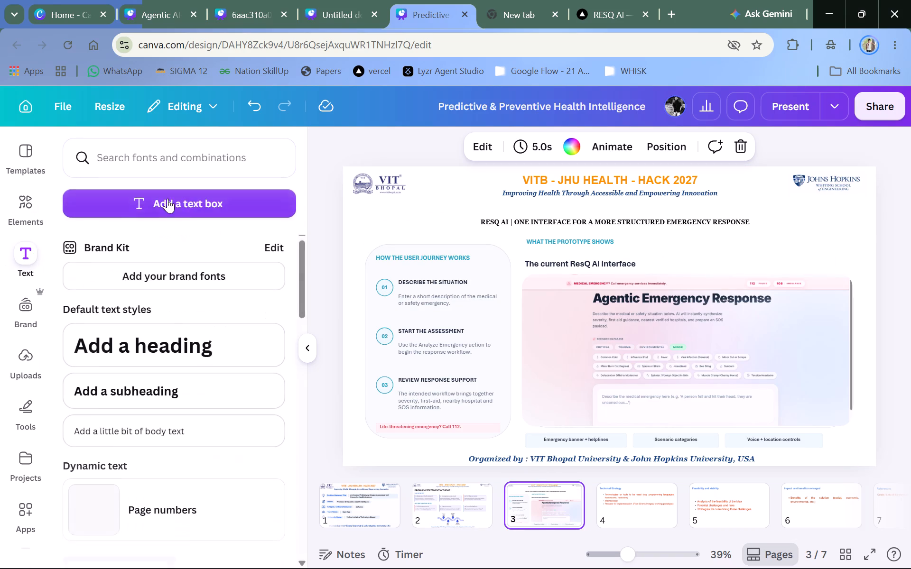
click(232, 206)
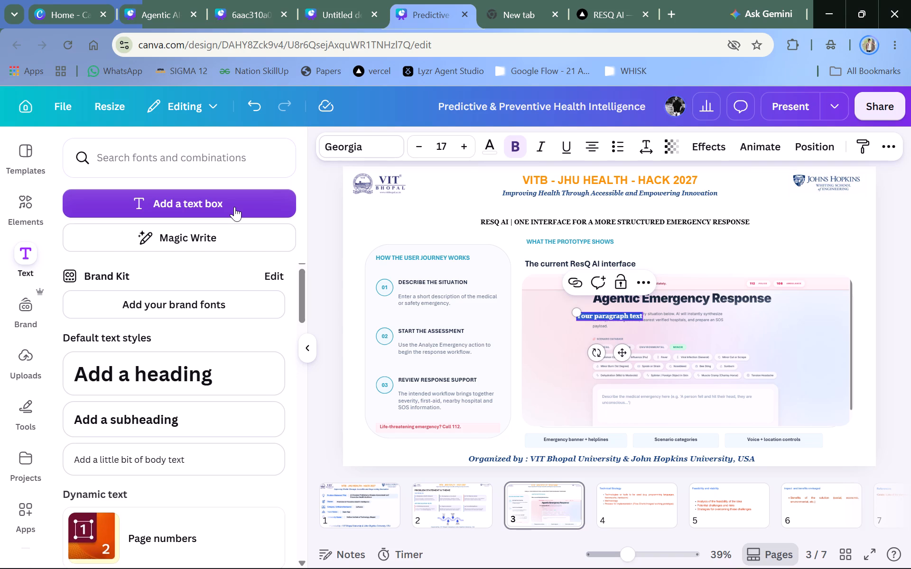
key(BackSpace)
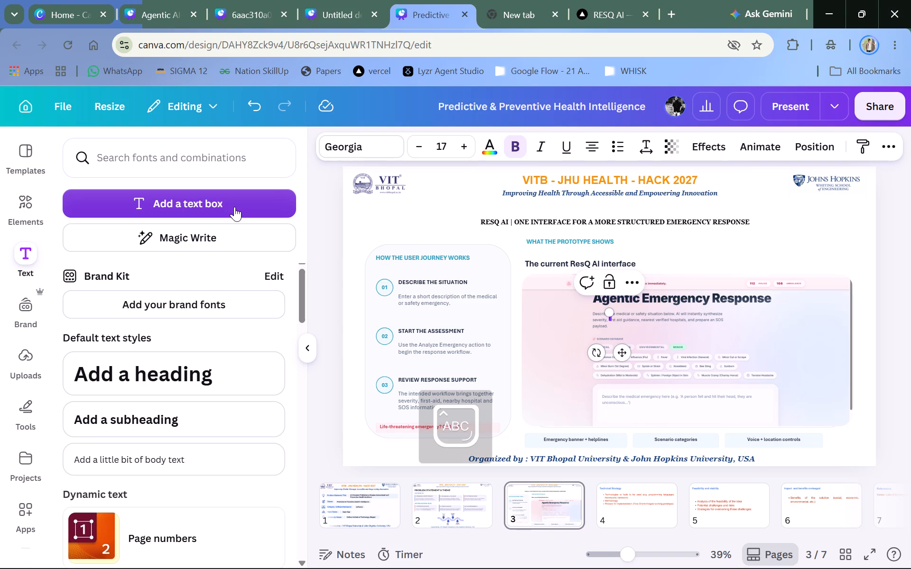
key(p)
key(r)
text(OPOSED SOLUTION)
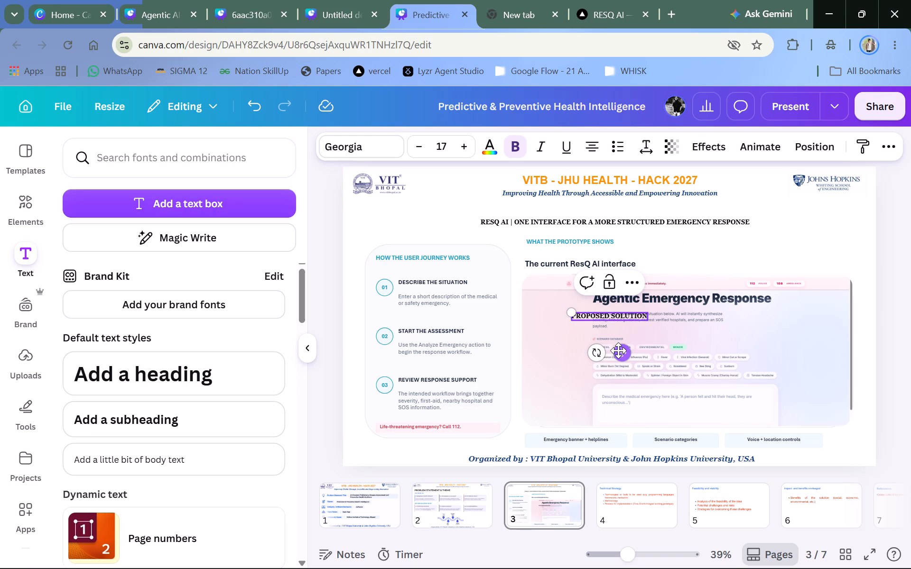
Move the "PROPOSED SOLUTION" text to just below the VIT Bhopal logo, above the user journey card.
drag(620, 351, 483, 236)
drag(482, 235, 412, 231)
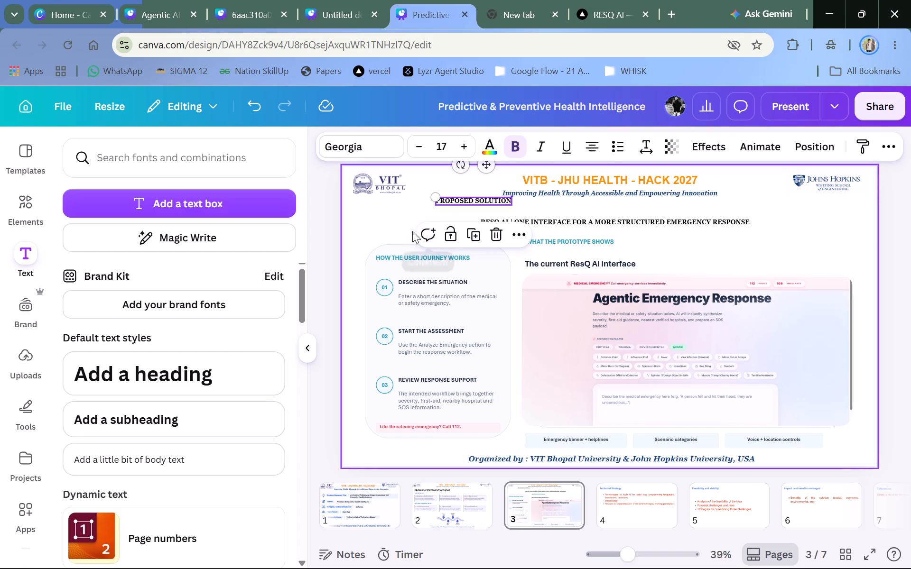
drag(485, 169, 463, 184)
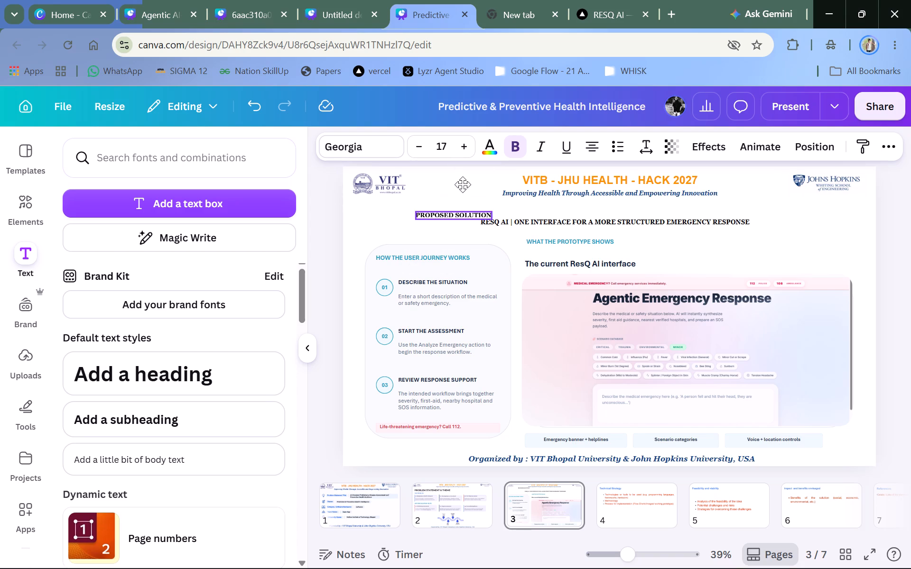
drag(463, 184, 441, 181)
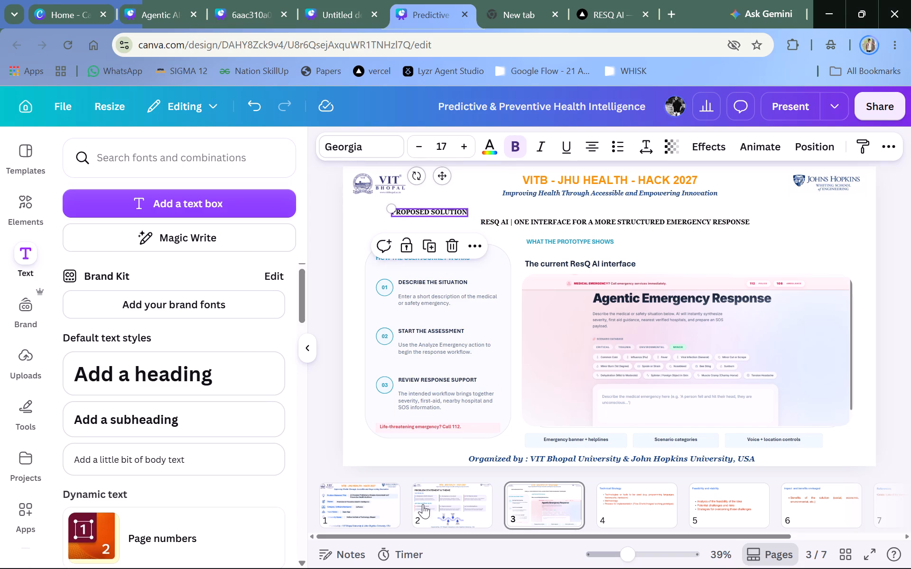
Set the "PROPOSED SOLUTION" heading on page 3 to font size 37.5, matching page 2's "PROBLEM STATEMENT & THEME" heading.
click(443, 498)
click(466, 220)
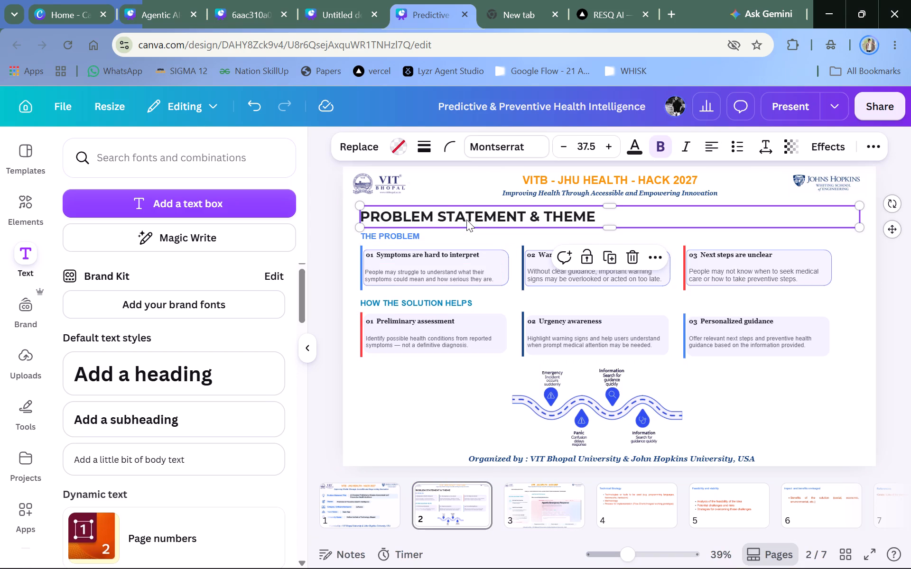
click(548, 492)
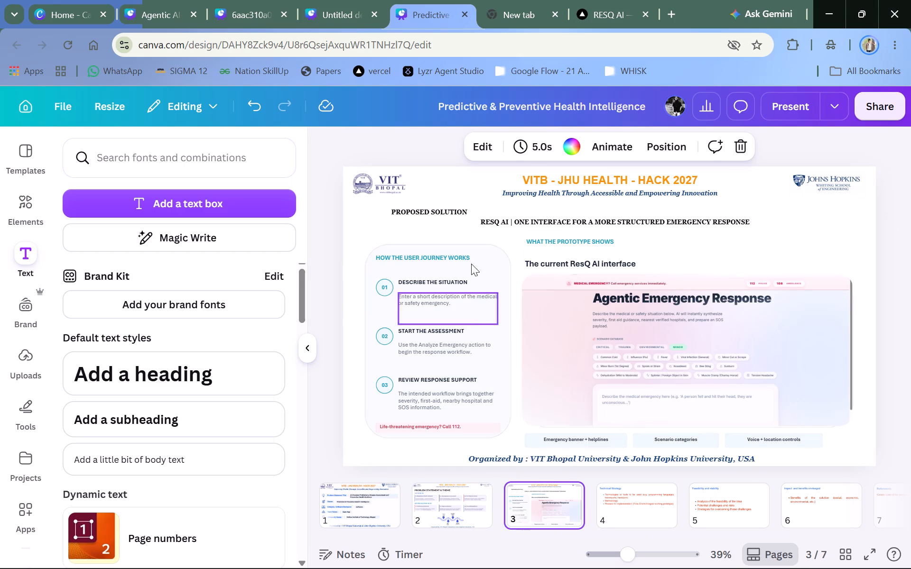
click(431, 207)
click(431, 211)
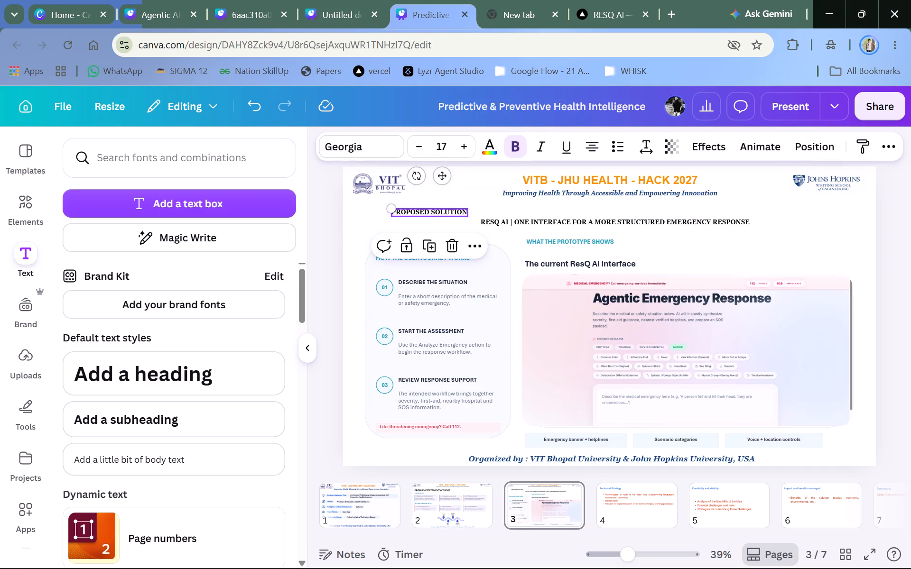
click(441, 140)
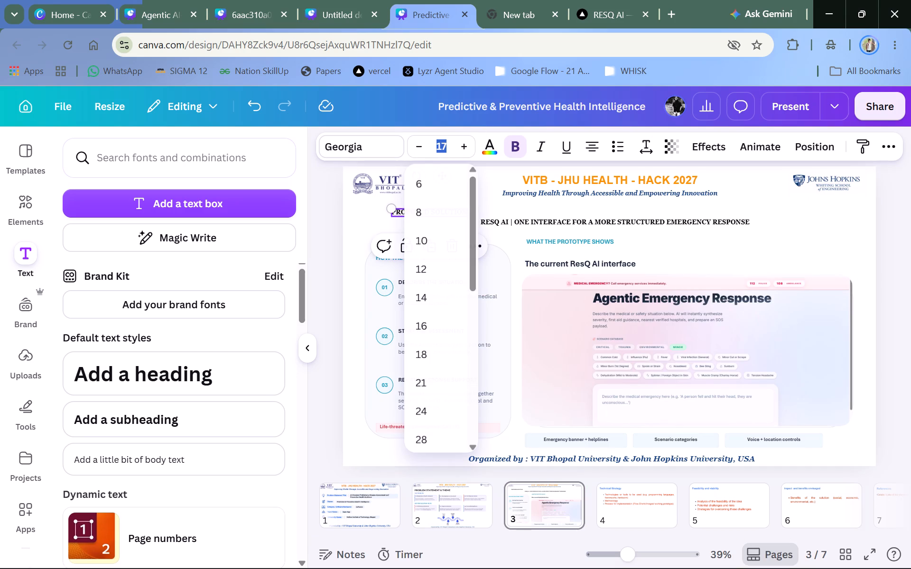
text(37)
text(.5)
key(Return)
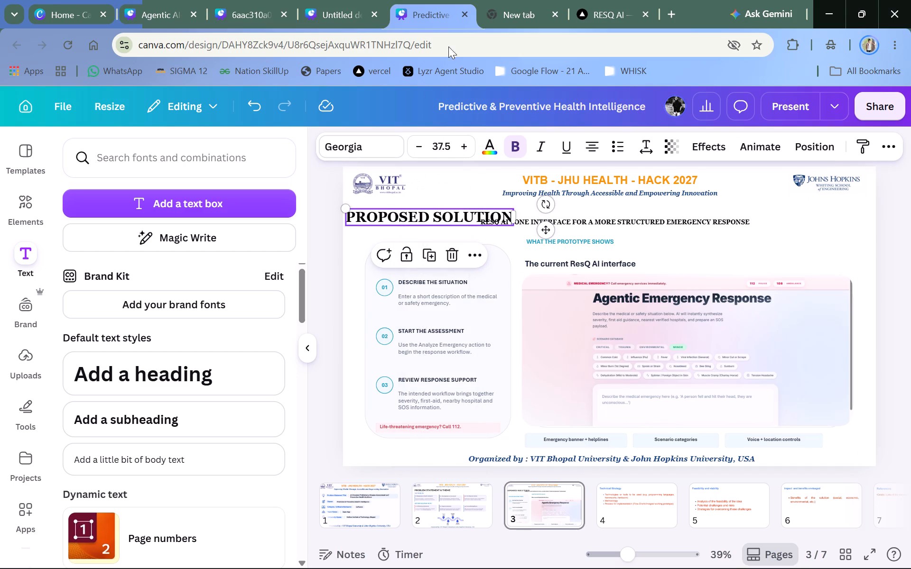
Change the "PROPOSED SOLUTION" heading's font to Montserrat.
click(357, 140)
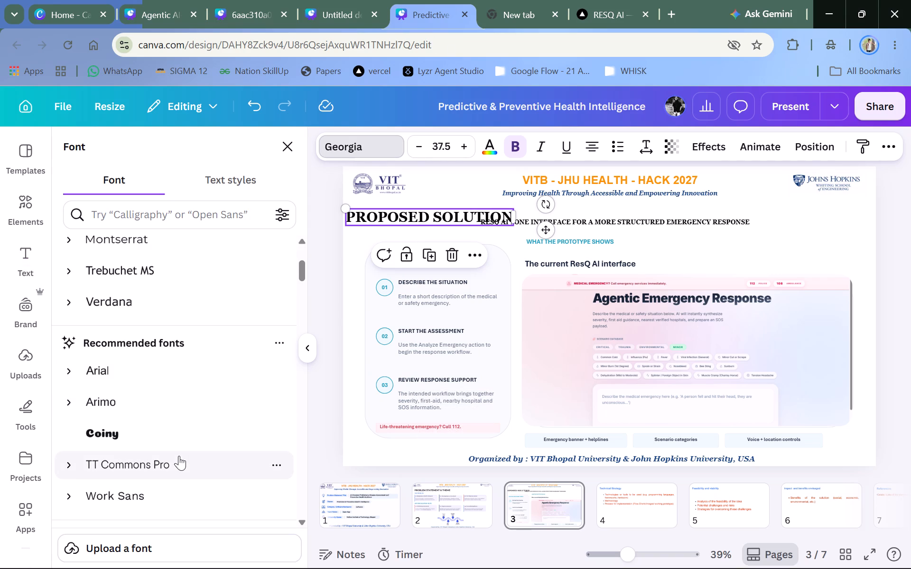
scroll(179, 456, up, 1)
click(177, 328)
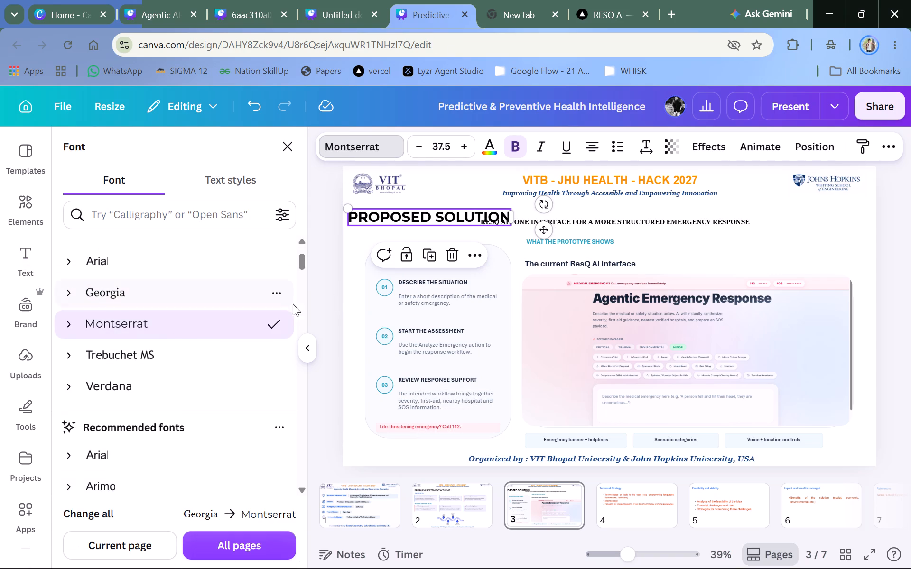
click(332, 291)
click(332, 291)
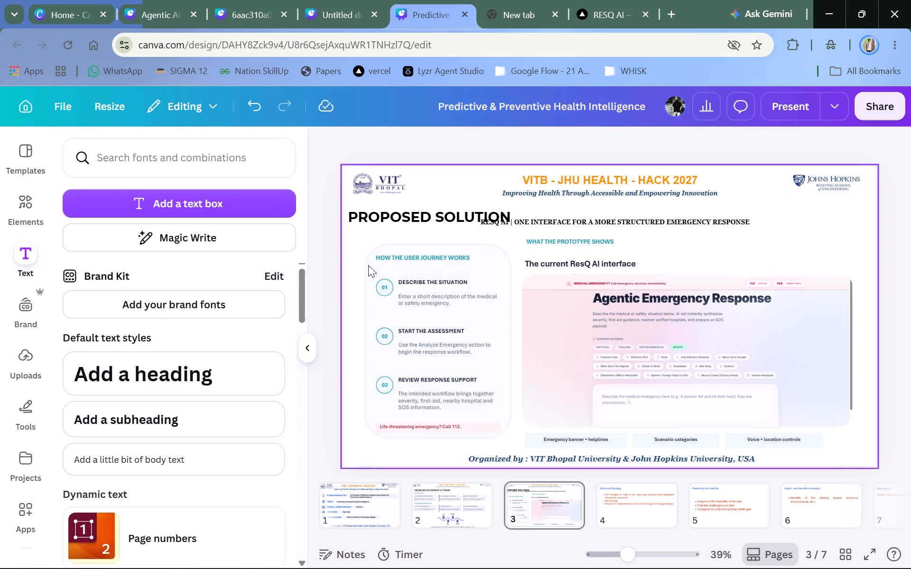
Move the "PROPOSED SOLUTION" heading up directly beneath the VIT Bhopal logo and slightly inward, clear of the RESQ AI tagline.
drag(405, 219, 408, 208)
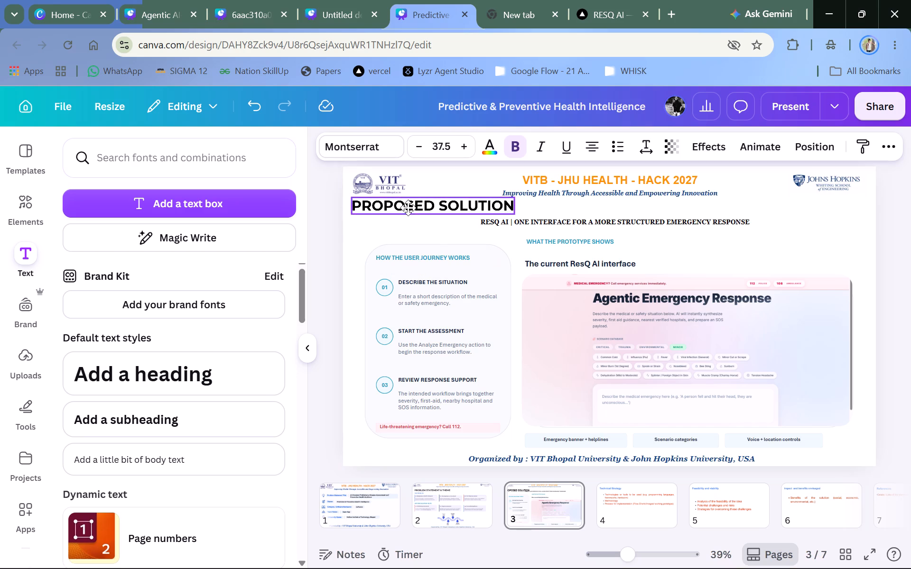
drag(408, 208, 420, 208)
double_click(323, 257)
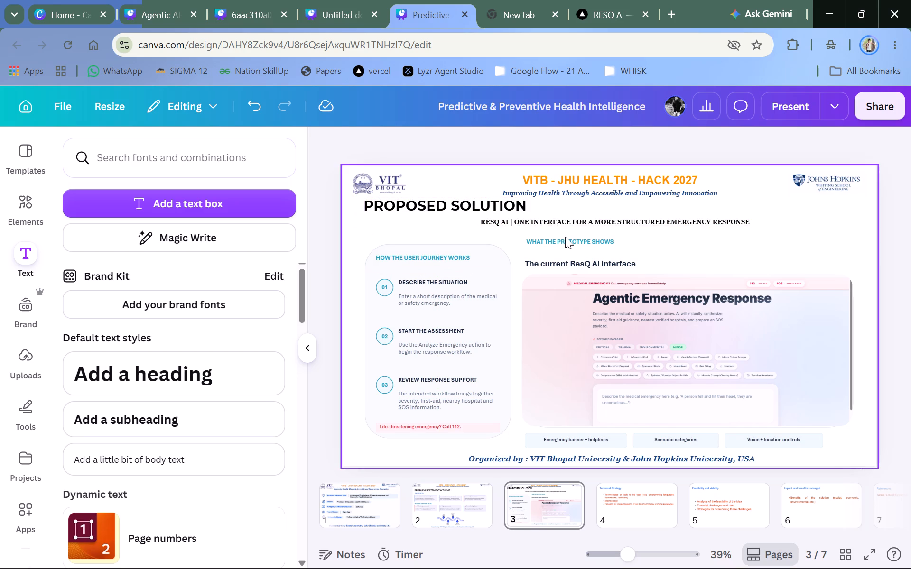
Move the "WHAT THE PROTOTYPE SHOWS" label down to sit just above "The current ResQ AI interface".
drag(566, 239, 567, 251)
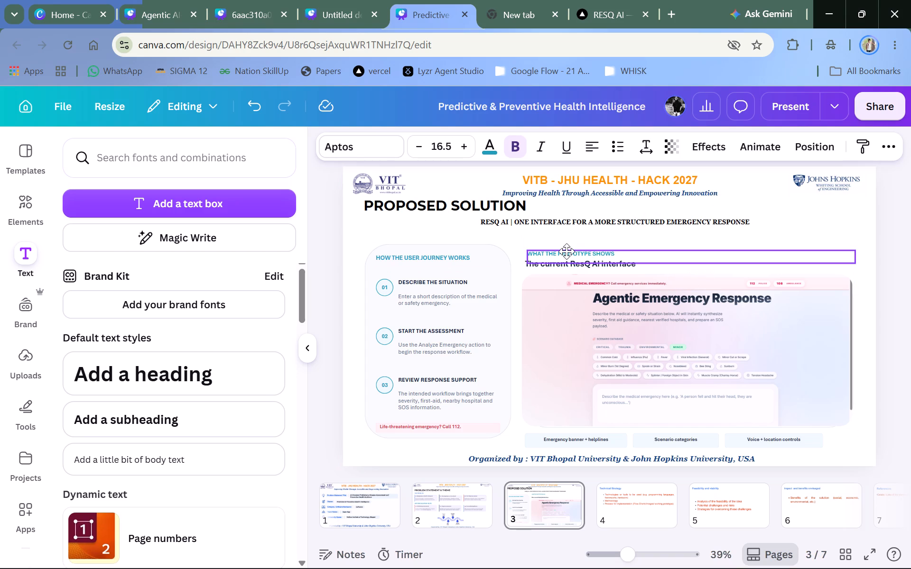
drag(567, 251, 564, 254)
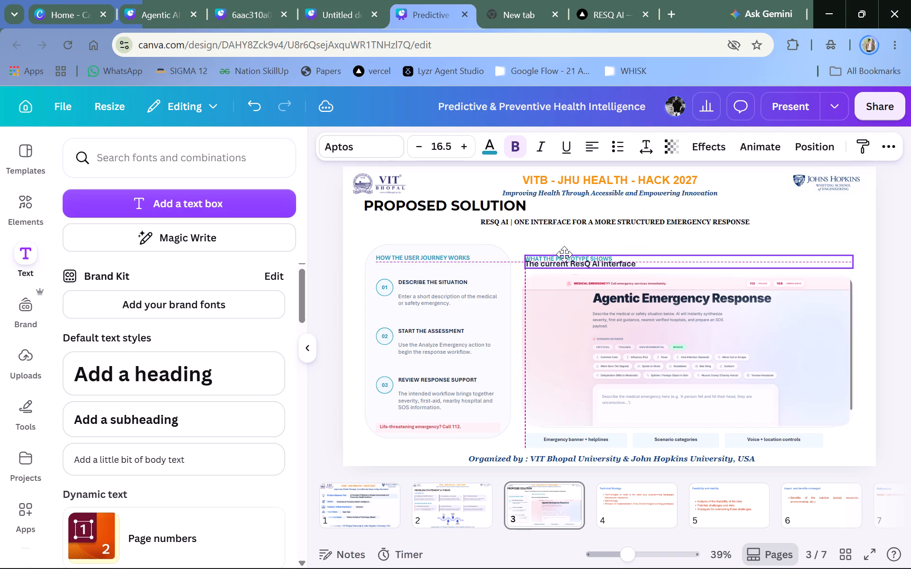
drag(564, 254, 563, 252)
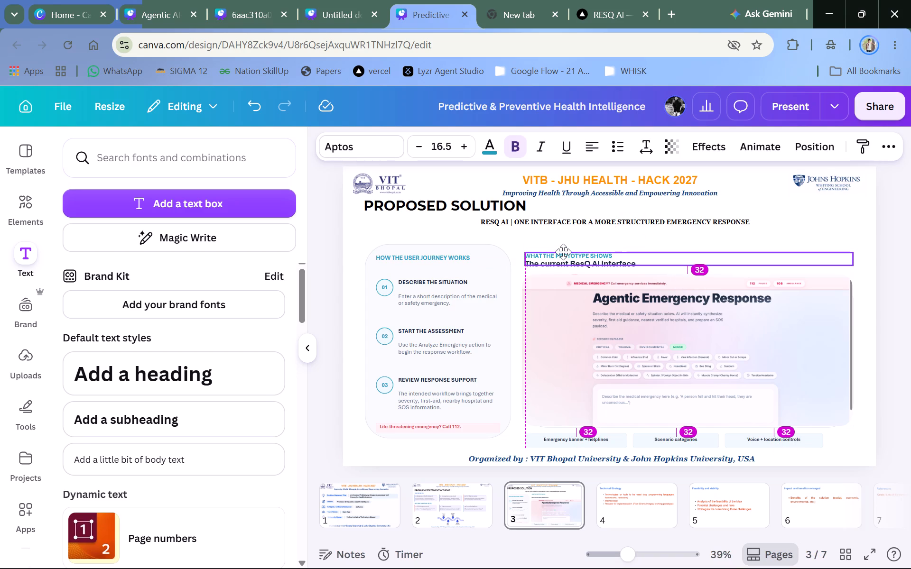
drag(563, 252, 566, 252)
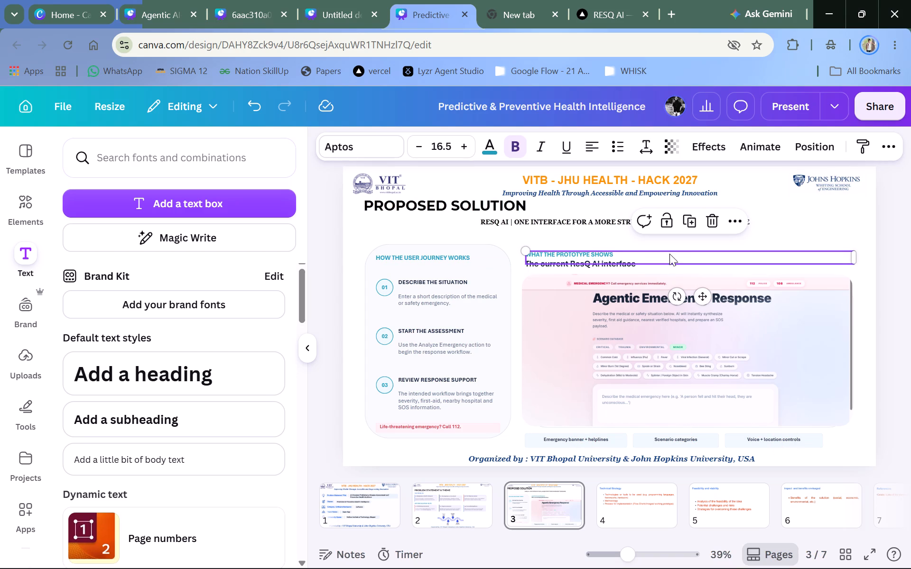
click(314, 277)
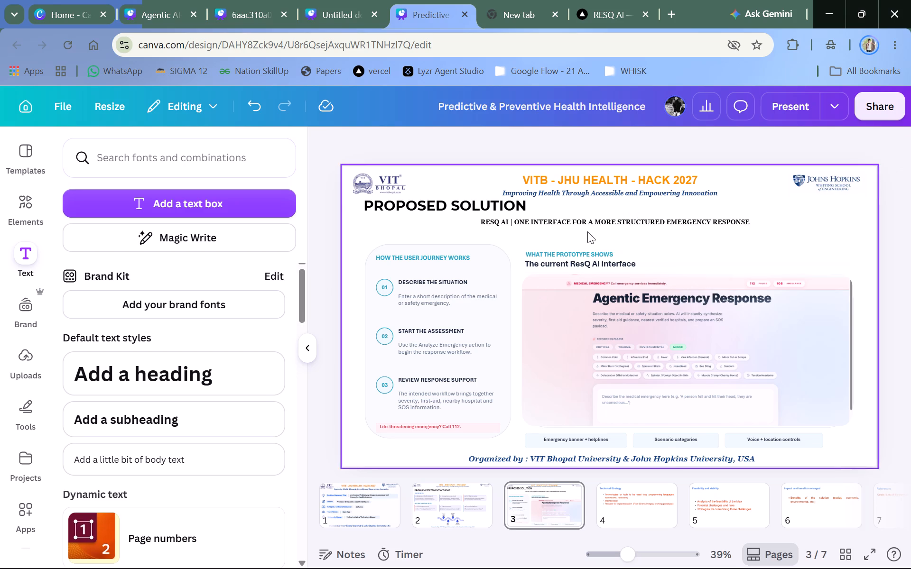
Set the "RESQ AI | ONE INTERFACE FOR A MORE STRUCTURED EMERGENCY RESPONSE" tagline to size 18 and italic.
click(574, 224)
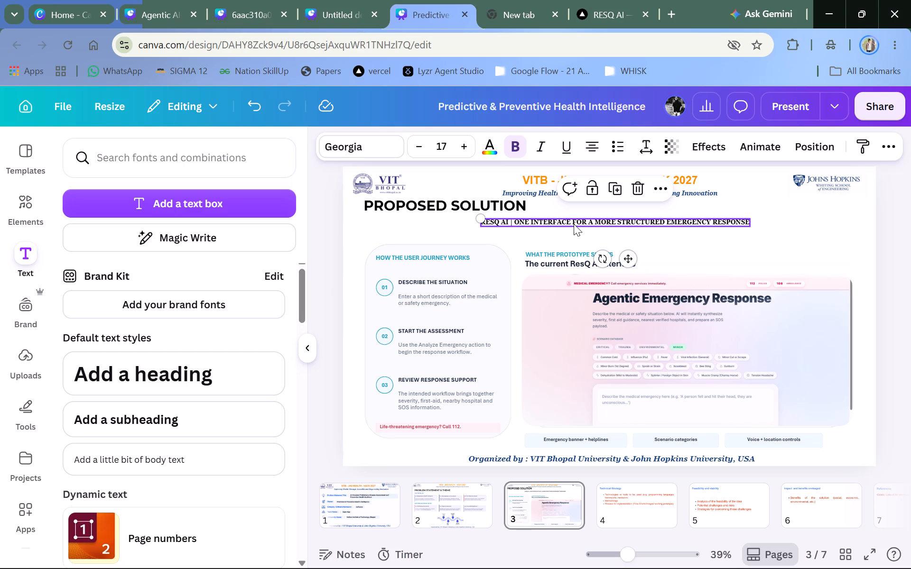
click(458, 154)
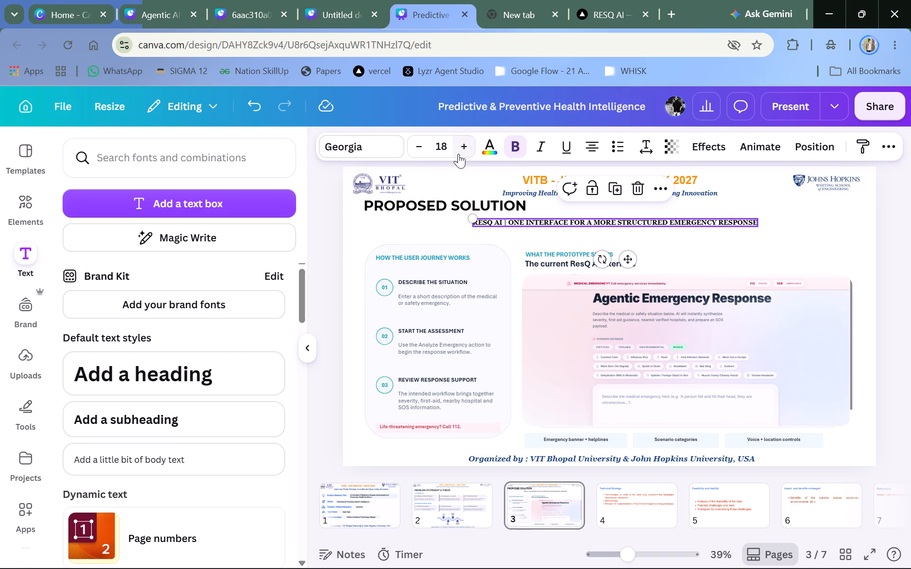
click(533, 144)
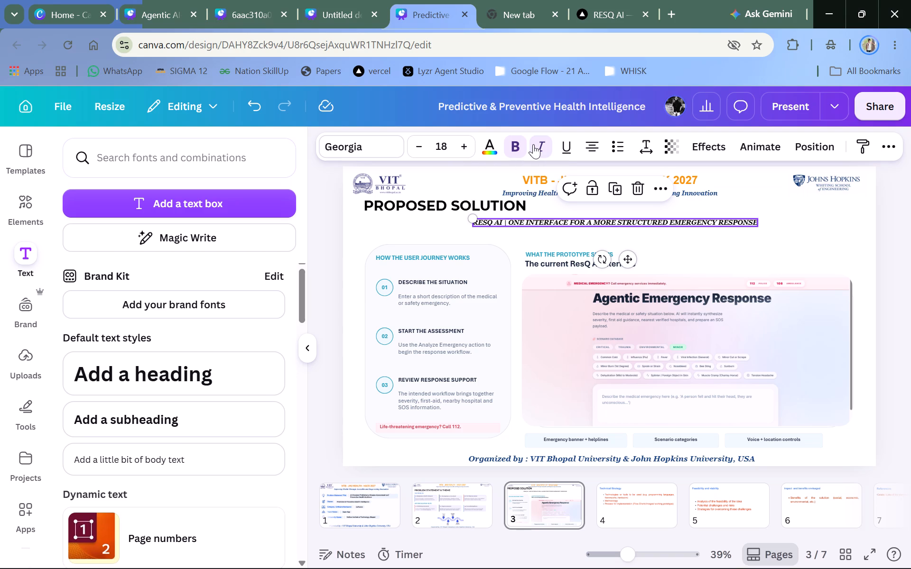
click(329, 221)
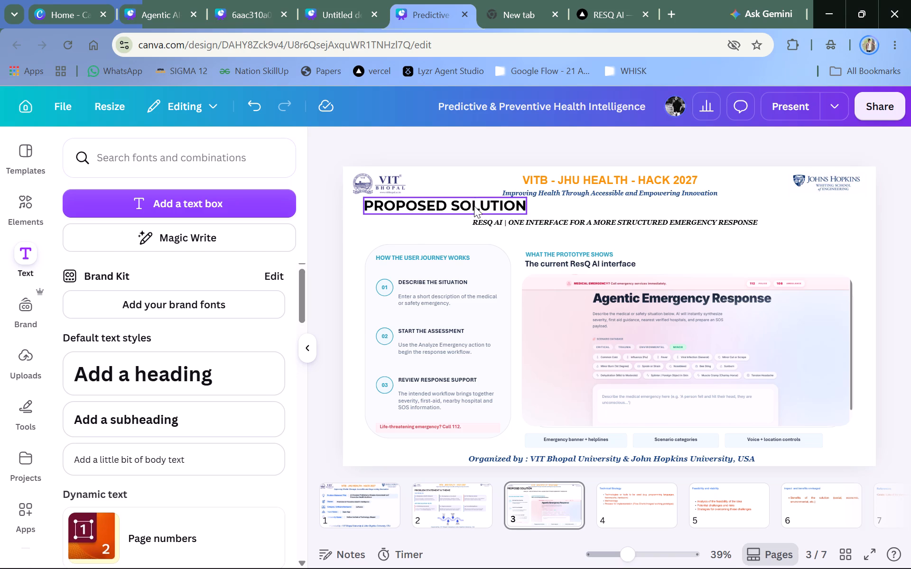
Check page 2's layout and move page 3's RESQ AI tagline down to just above the user journey card and prototype section.
click(465, 484)
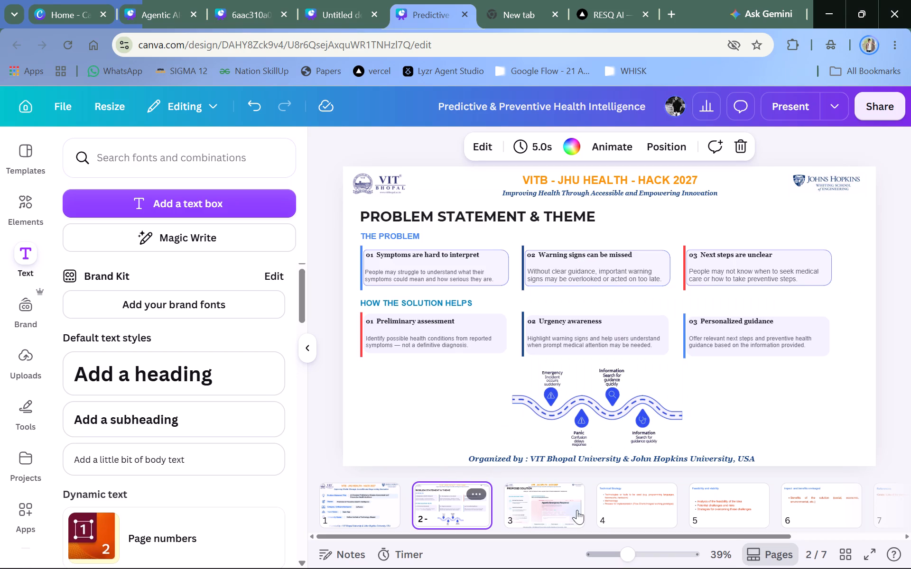
click(554, 505)
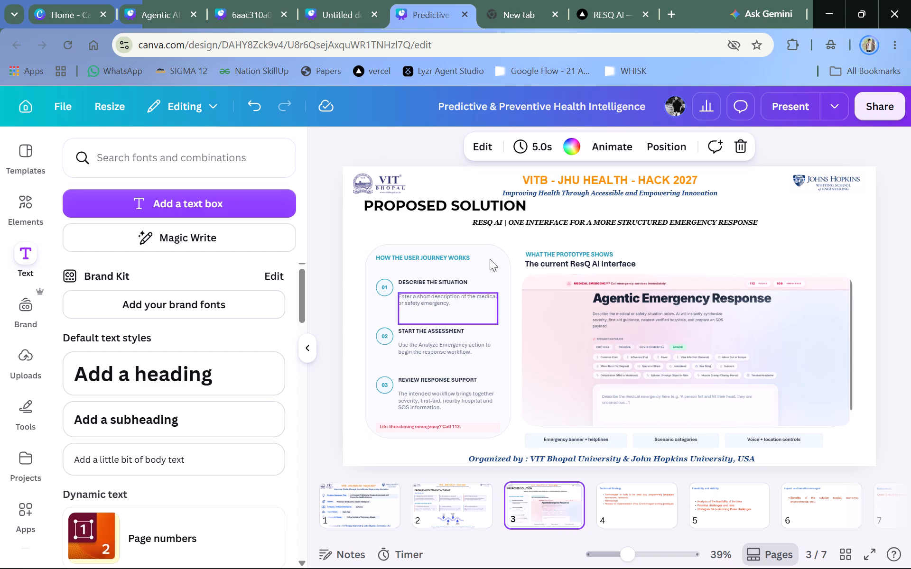
click(560, 219)
drag(624, 262, 621, 276)
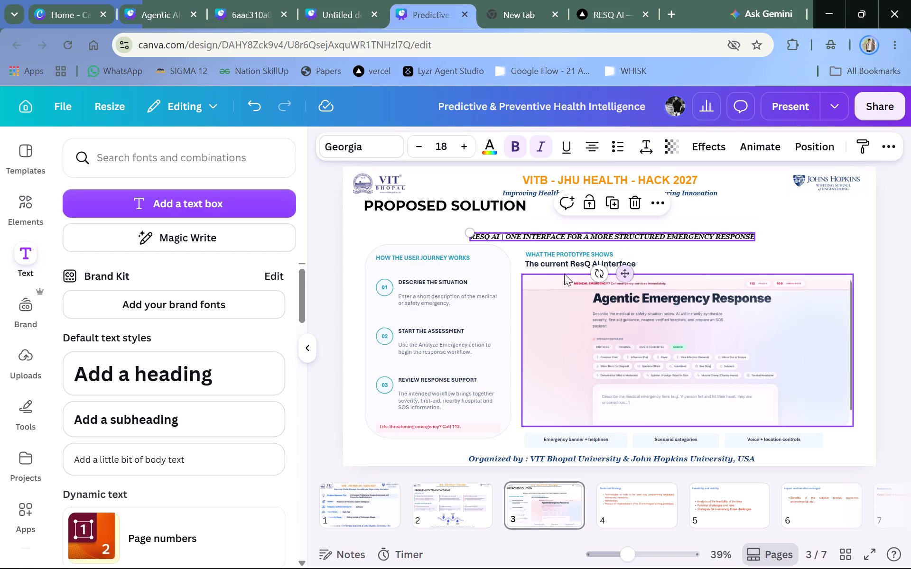
click(336, 262)
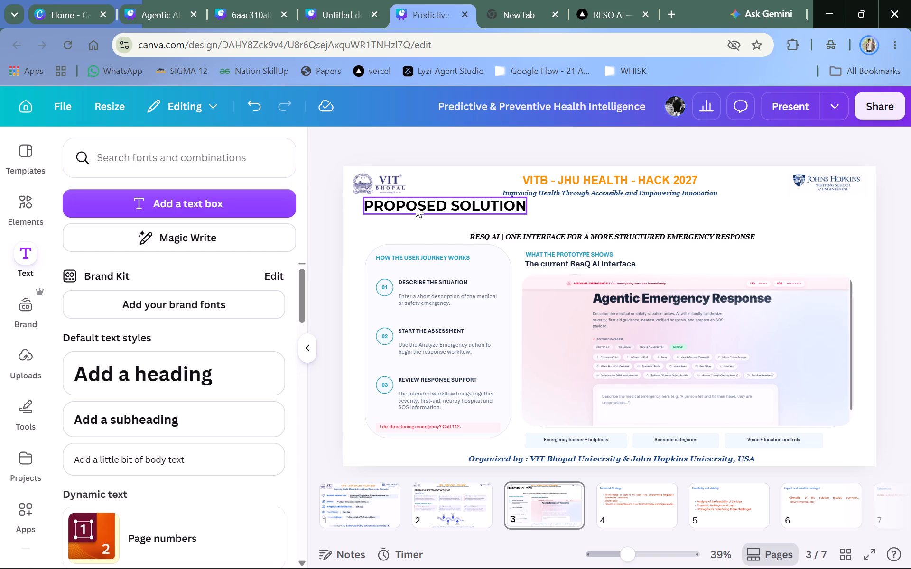
Move the "PROPOSED SOLUTION" heading down slightly, leaving a gap beneath the VIT Bhopal logo.
drag(416, 205, 420, 213)
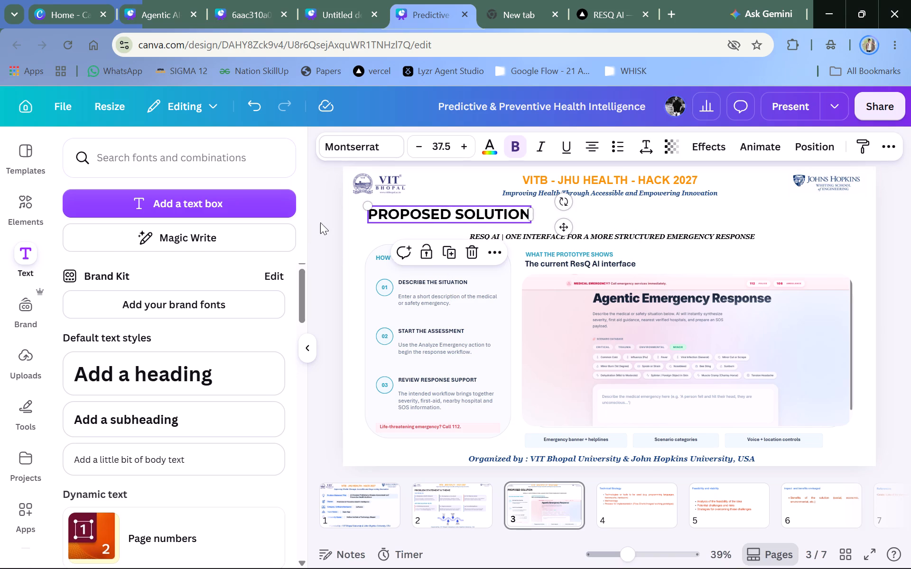
click(320, 222)
Compare page 3 with page 2 and colour page 3's RESQ AI tagline Vivid azure (#0084bd).
double_click(466, 511)
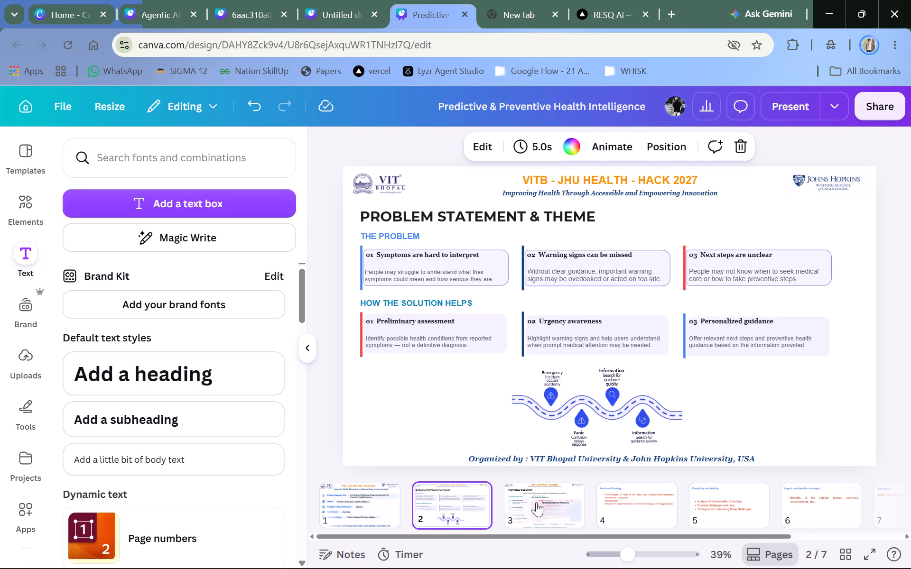
click(559, 496)
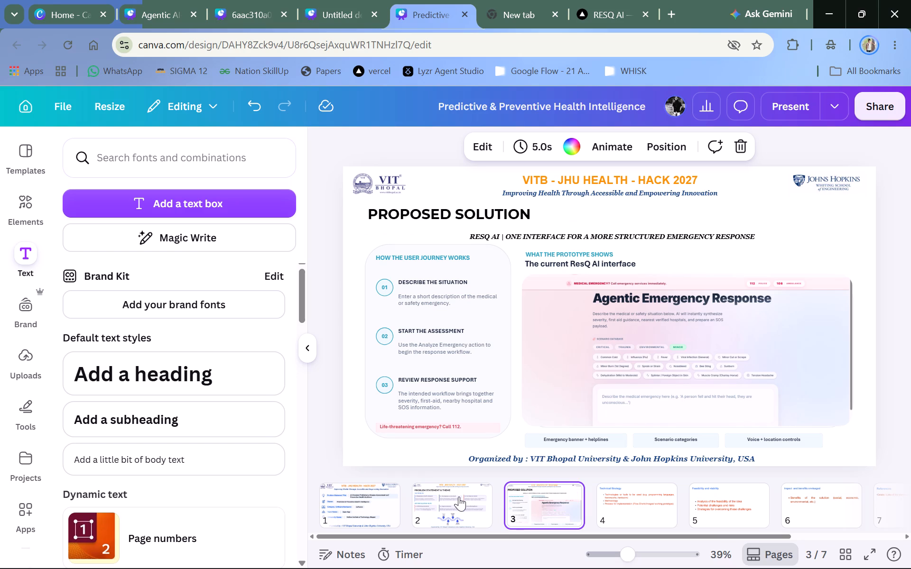
click(459, 496)
click(550, 501)
double_click(629, 237)
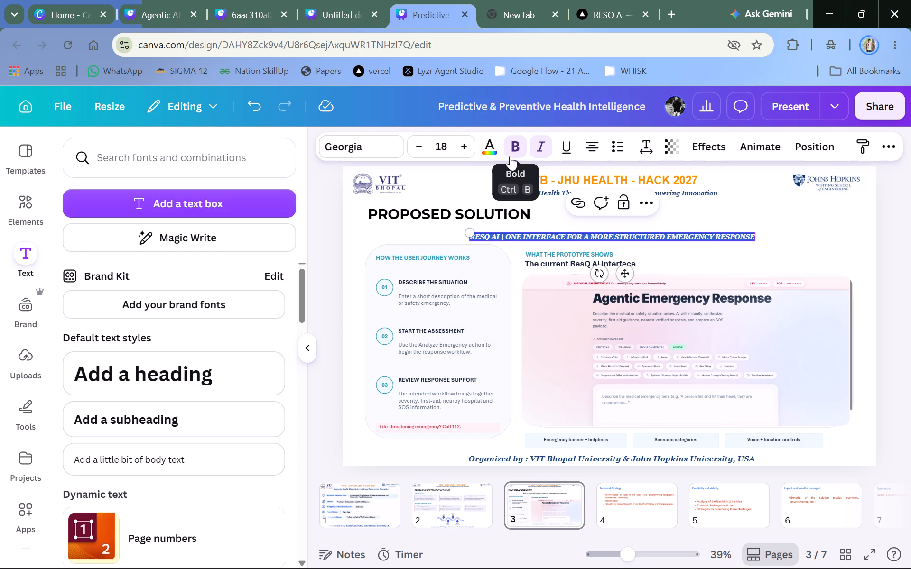
click(484, 147)
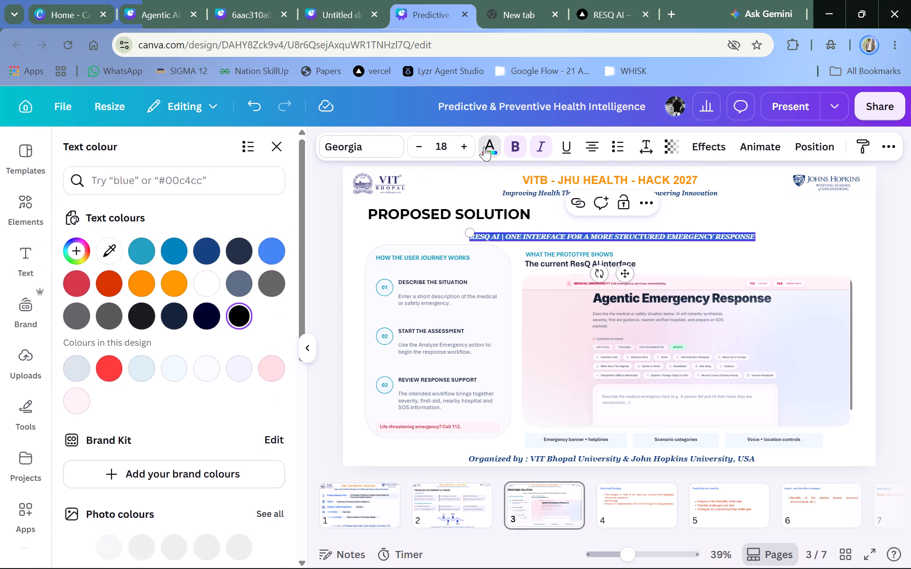
click(174, 248)
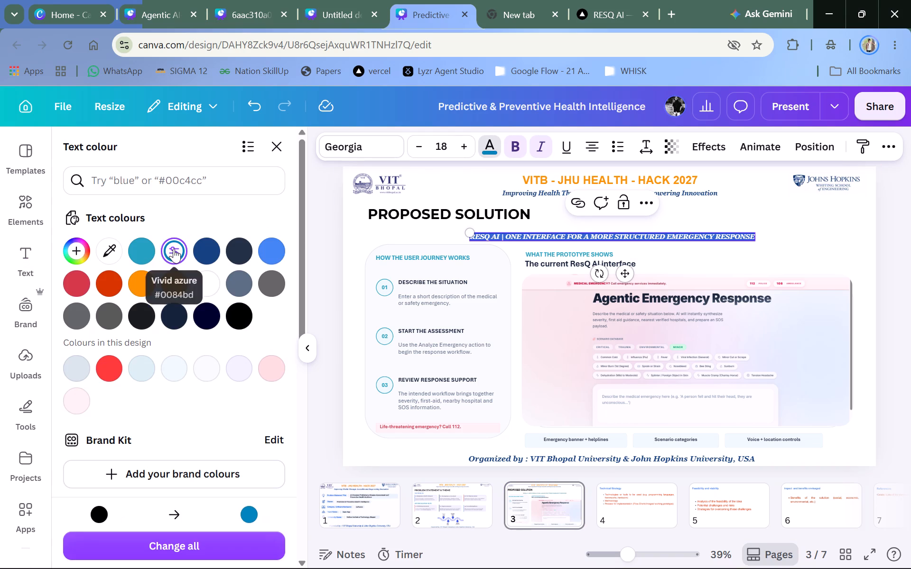
triple_click(316, 217)
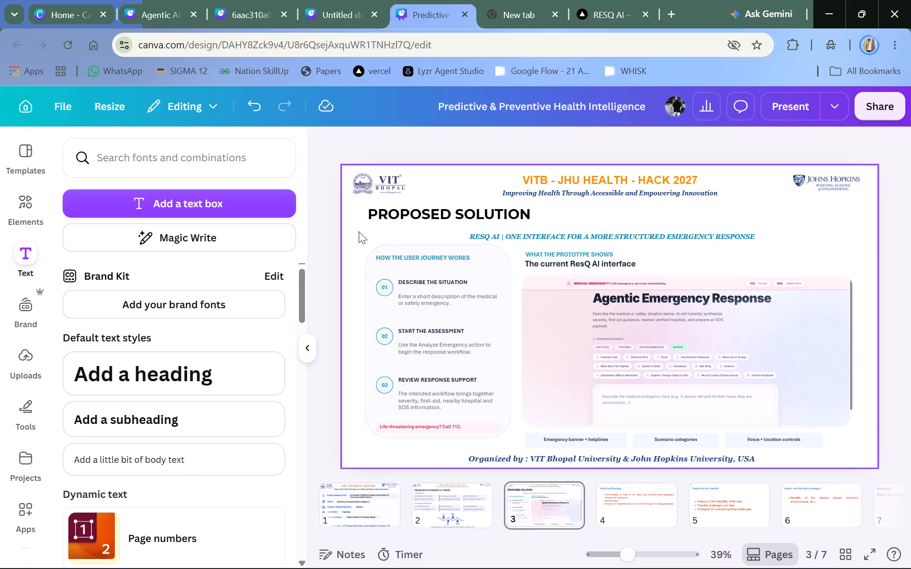
Copy the blue divider line above "Parallel Processing" on page 4 of the Agentic AI deck and paste it onto page 3 of the hackathon deck.
click(323, 0)
click(252, 0)
click(157, 0)
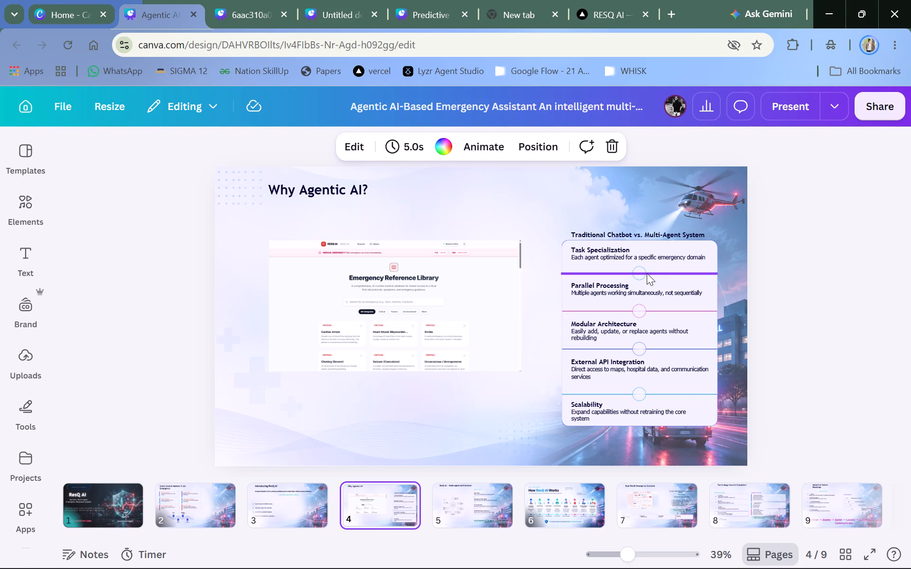
click(647, 273)
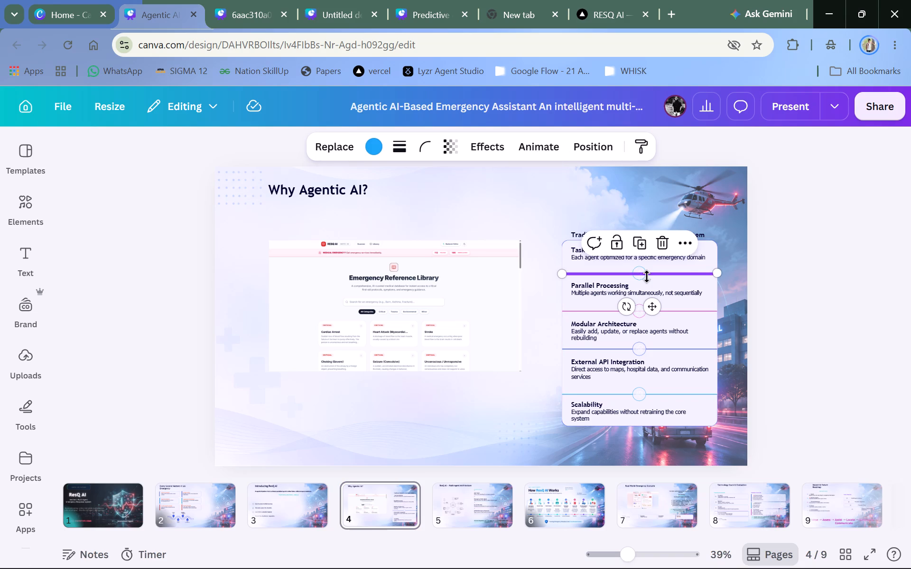
key(ctrl+c)
click(430, 0)
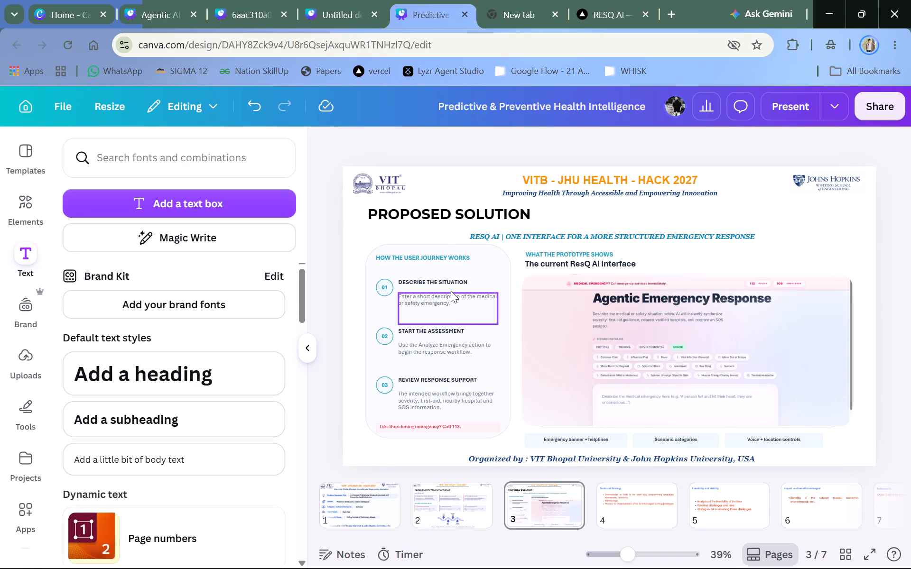
click(426, 269)
key(ctrl+v)
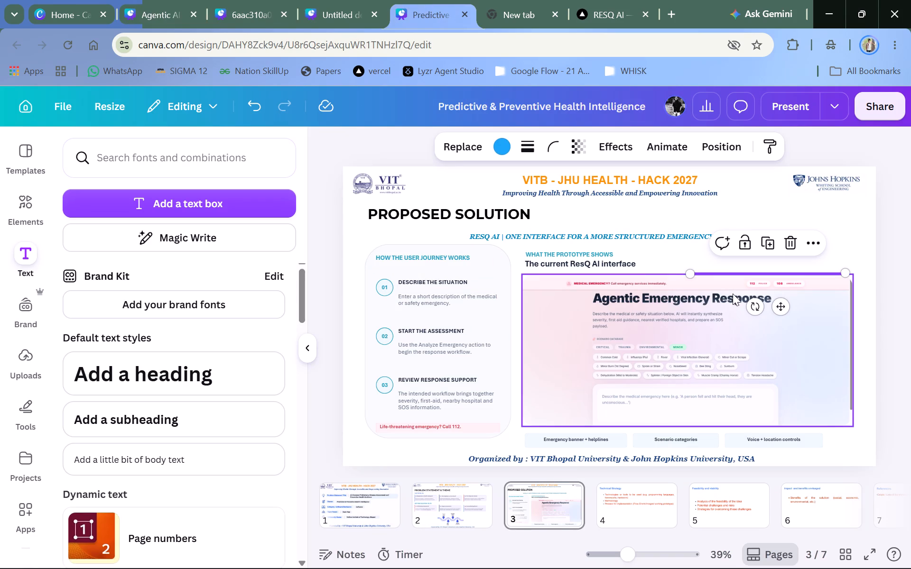
Move the pasted divider line into the user journey card, between "Describe the situation" and "Start the assessment".
drag(786, 301, 604, 340)
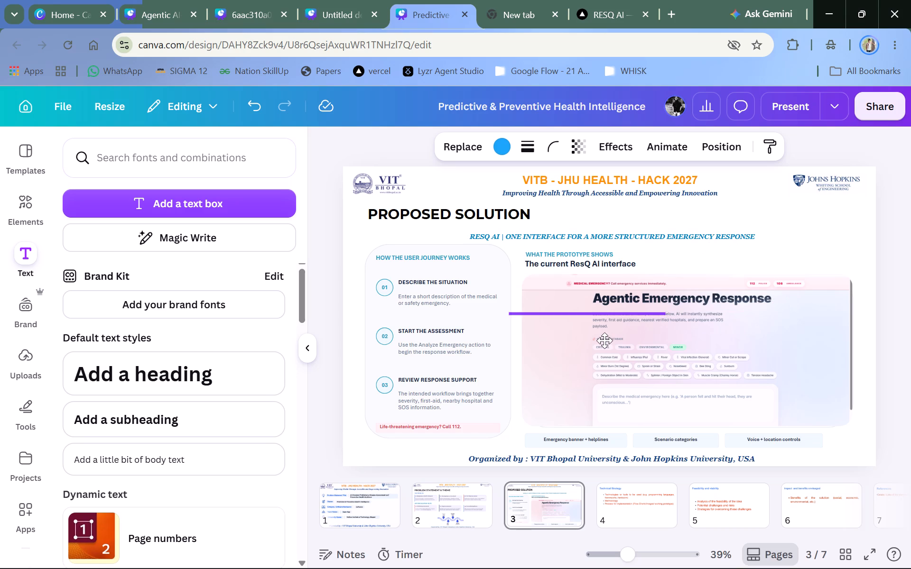
drag(604, 340, 509, 340)
double_click(509, 340)
middle_click(507, 340)
drag(506, 340, 461, 349)
click(459, 349)
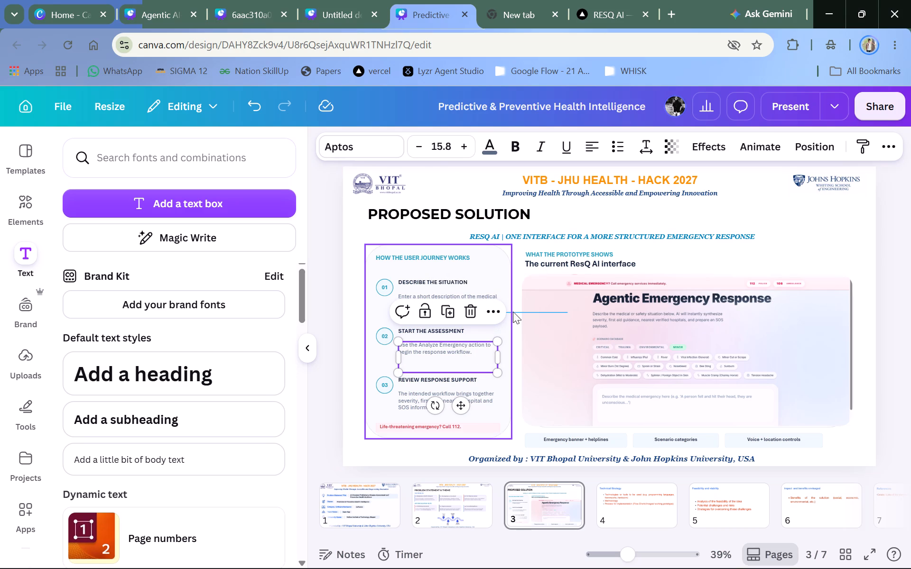
click(513, 312)
drag(503, 346, 480, 351)
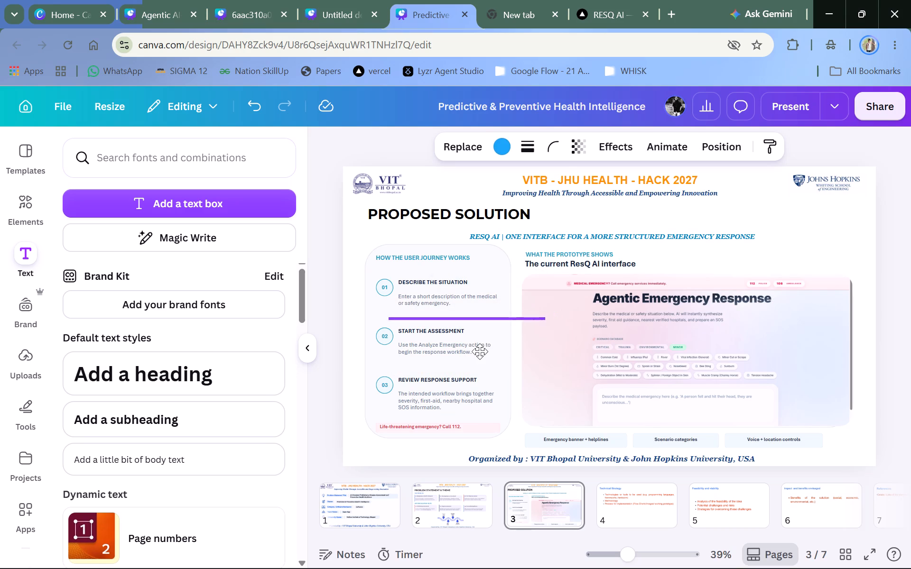
drag(480, 351, 461, 345)
drag(461, 345, 455, 343)
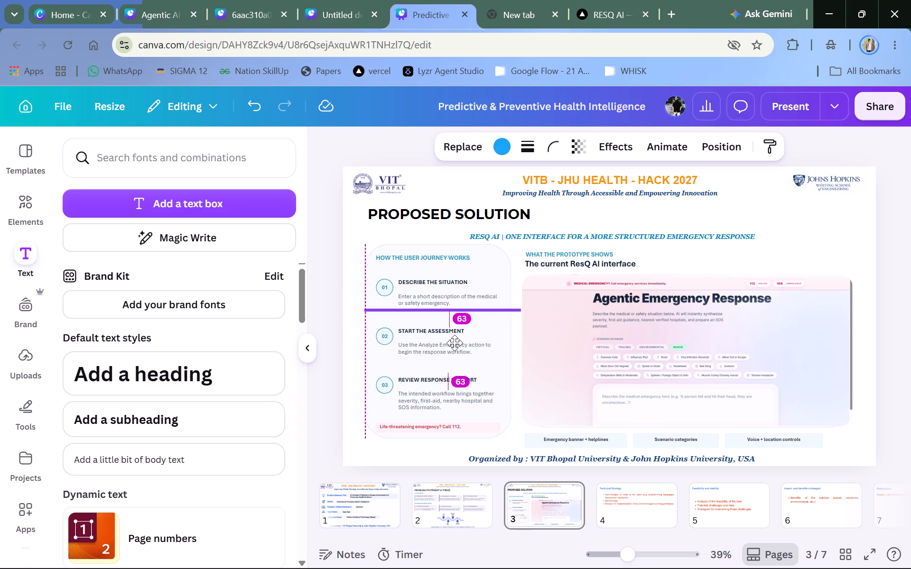
drag(455, 343, 450, 343)
click(450, 343)
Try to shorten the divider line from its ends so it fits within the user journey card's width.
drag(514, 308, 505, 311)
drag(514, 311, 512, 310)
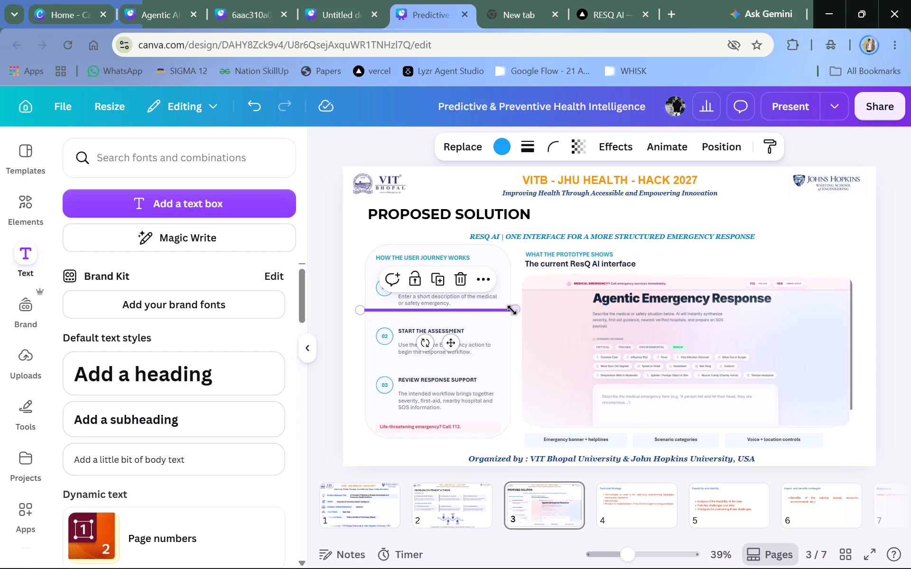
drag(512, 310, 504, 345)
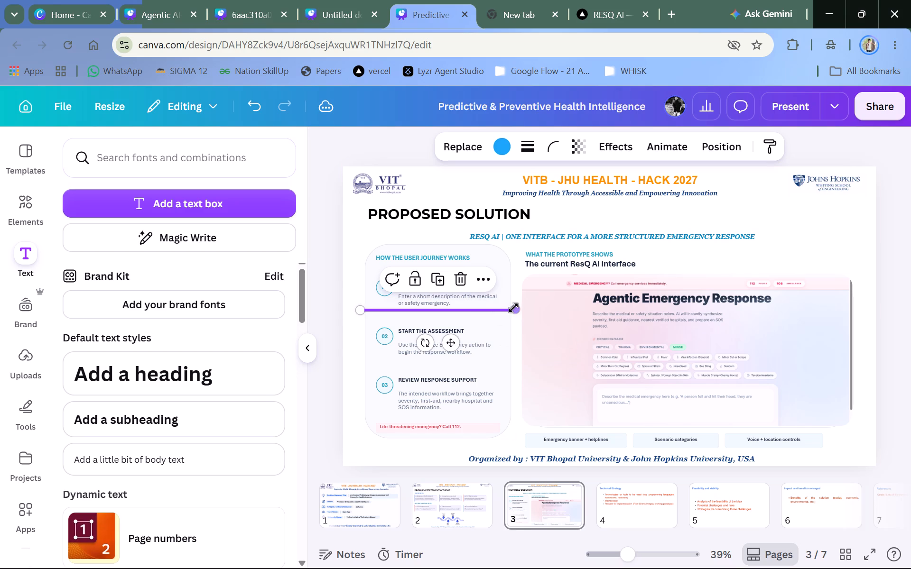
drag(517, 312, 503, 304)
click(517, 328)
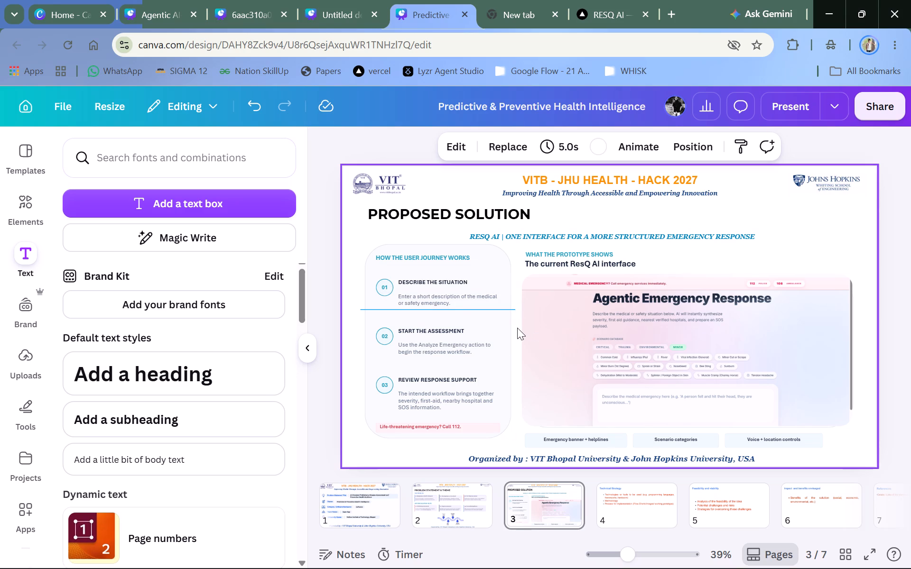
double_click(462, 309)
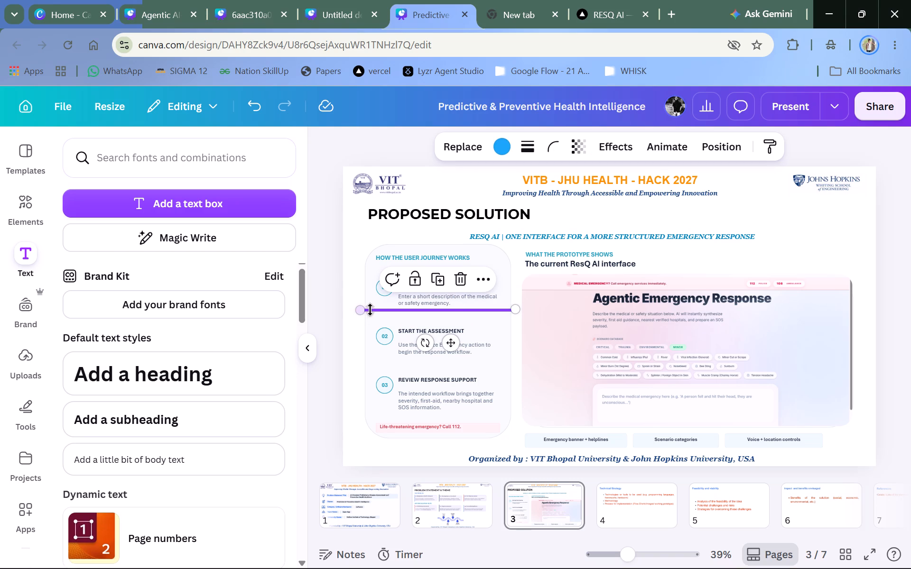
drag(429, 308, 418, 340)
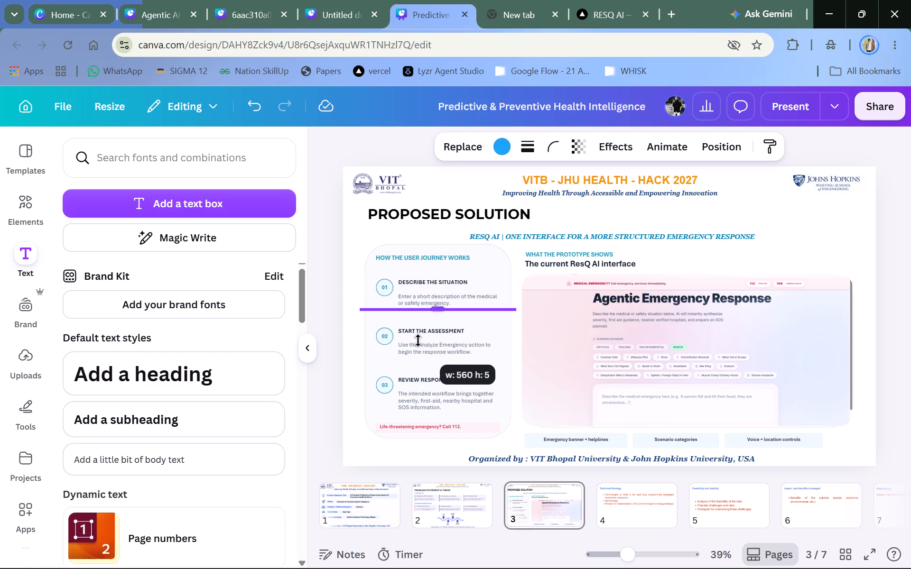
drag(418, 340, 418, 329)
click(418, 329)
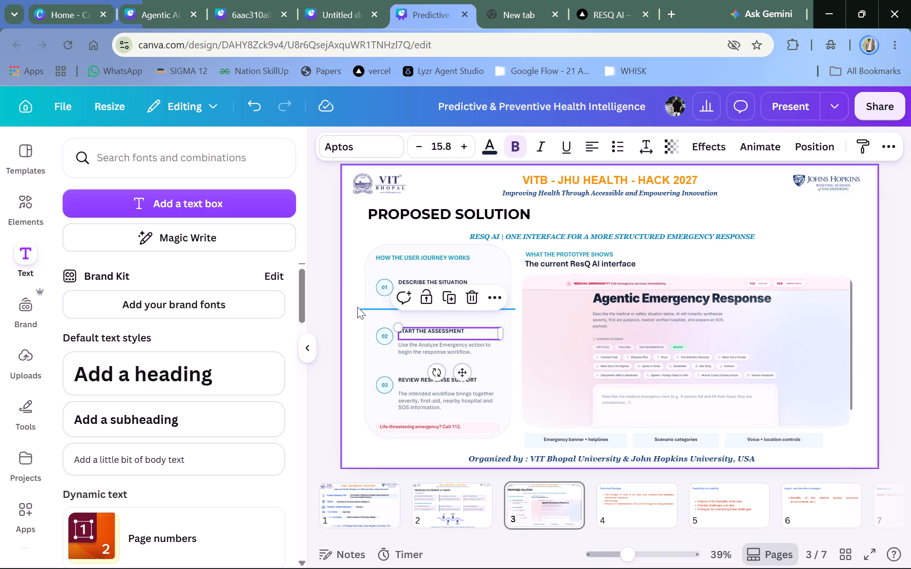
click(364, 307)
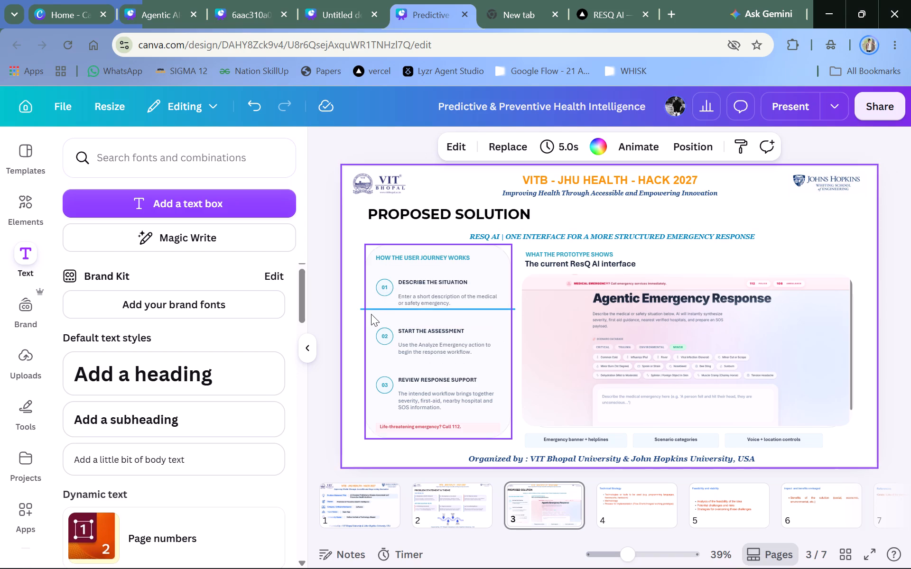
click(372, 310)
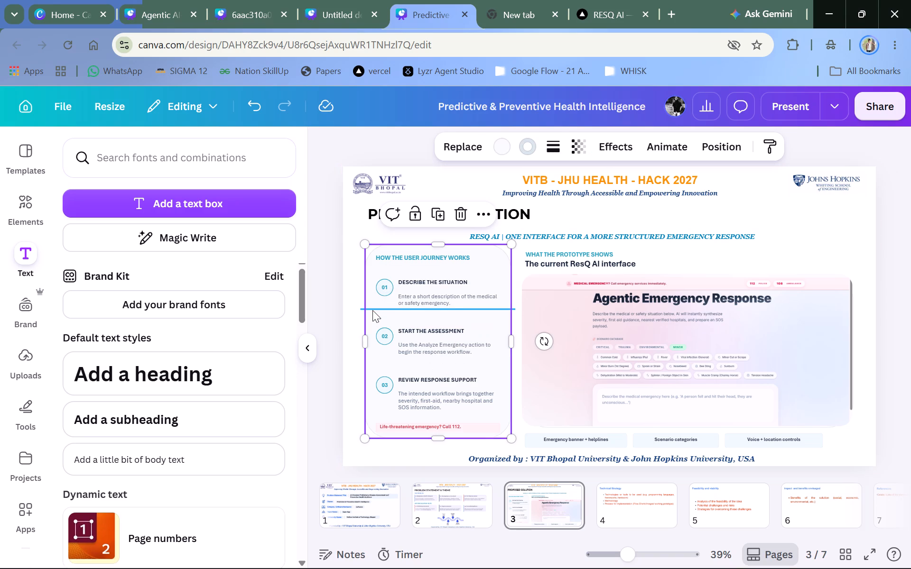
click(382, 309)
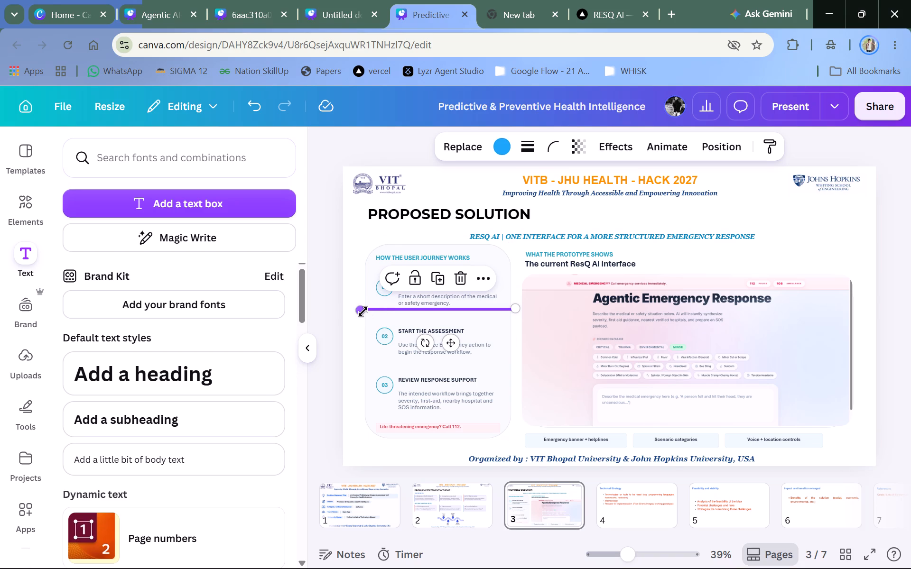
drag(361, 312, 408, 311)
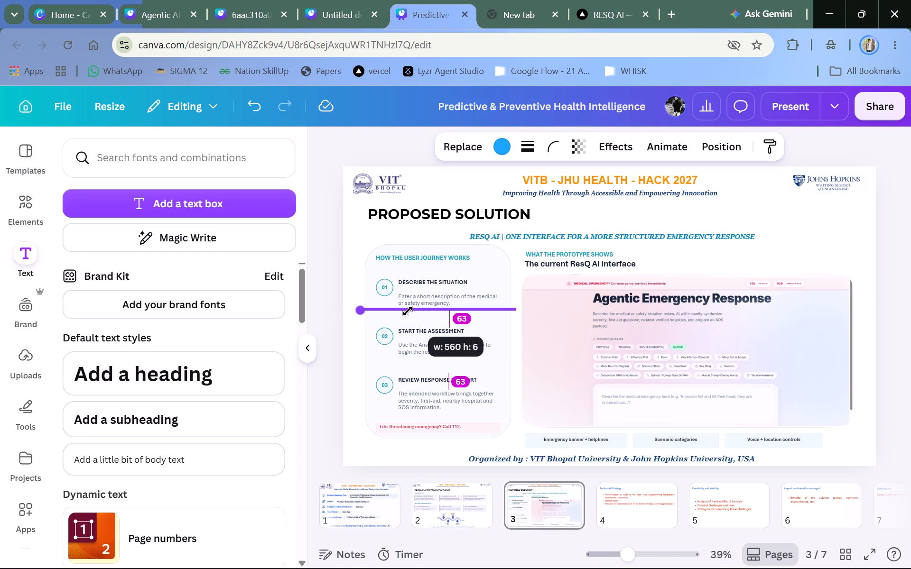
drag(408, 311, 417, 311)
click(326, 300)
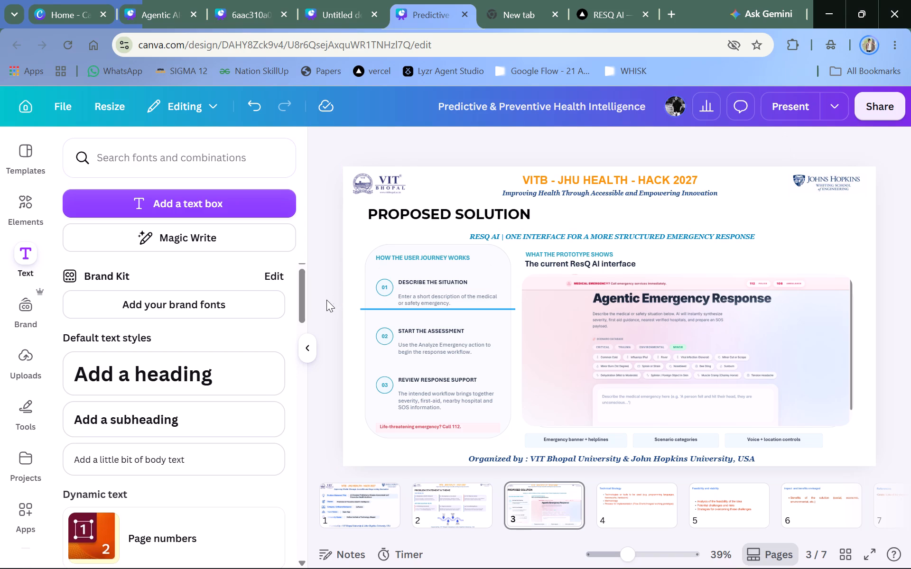
Check the colour of the divider above "Modular Architecture" in the Agentic AI deck and recolour page 3's divider line to match, Vivid neon pink.
click(390, 309)
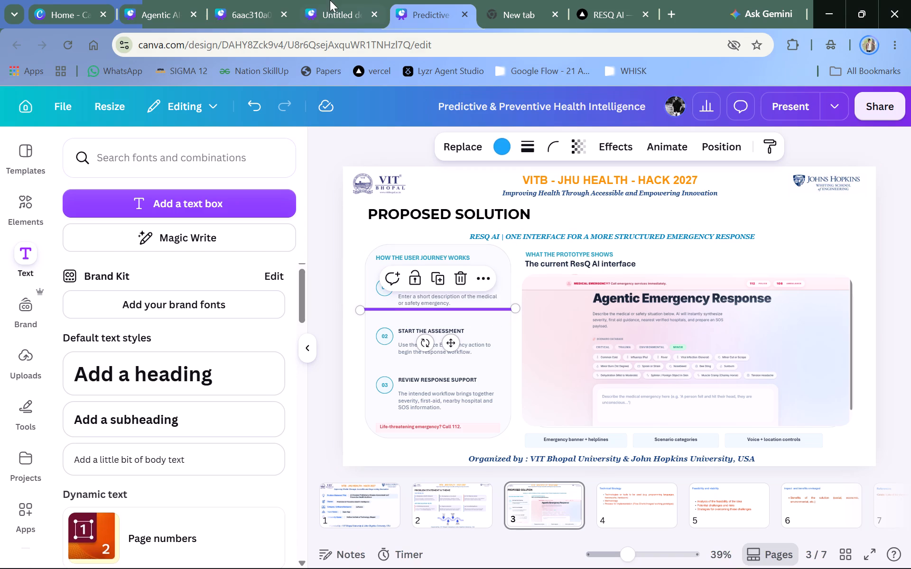
click(186, 0)
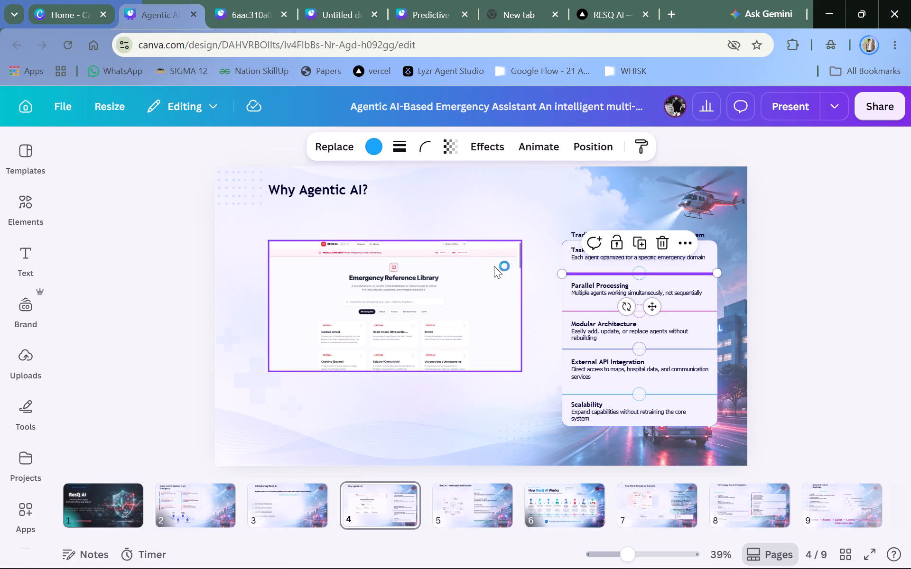
click(585, 312)
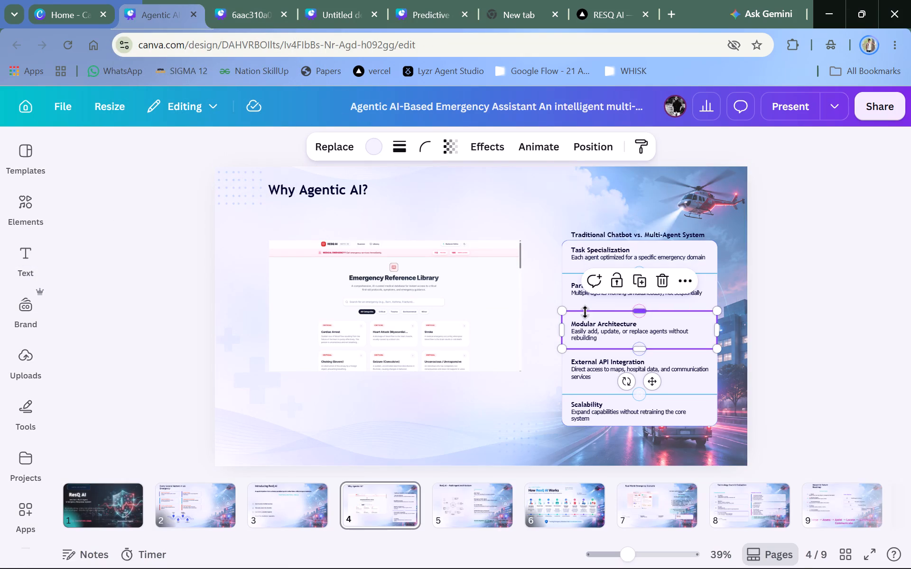
click(789, 317)
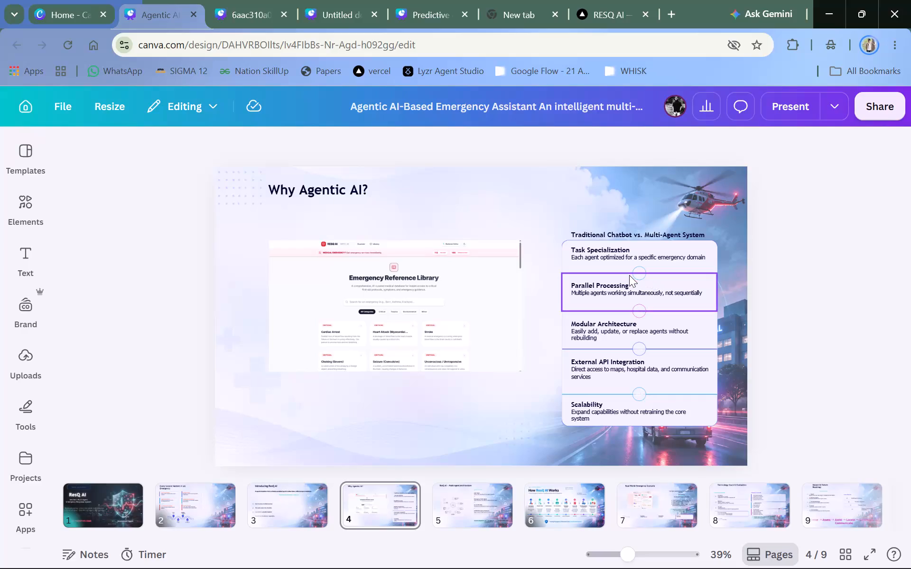
click(624, 310)
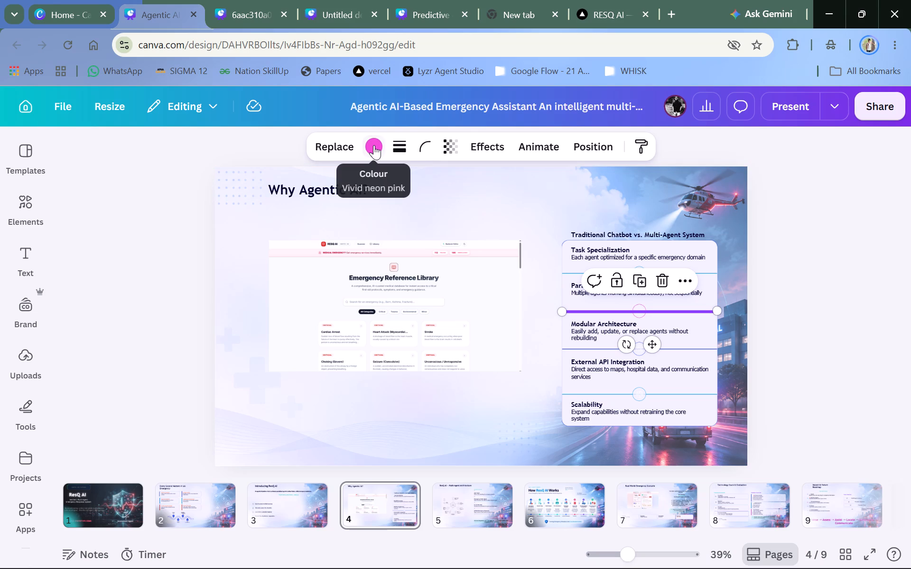
click(444, 13)
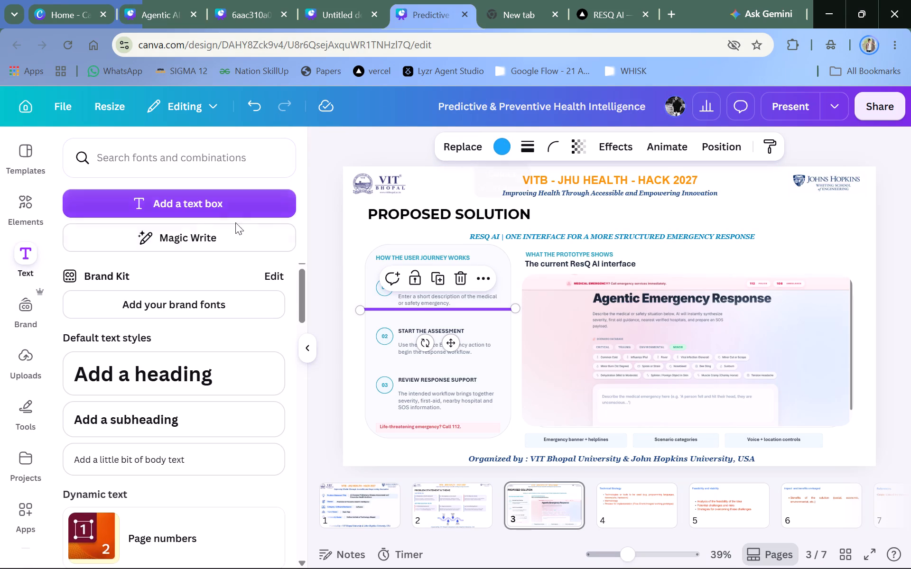
double_click(512, 145)
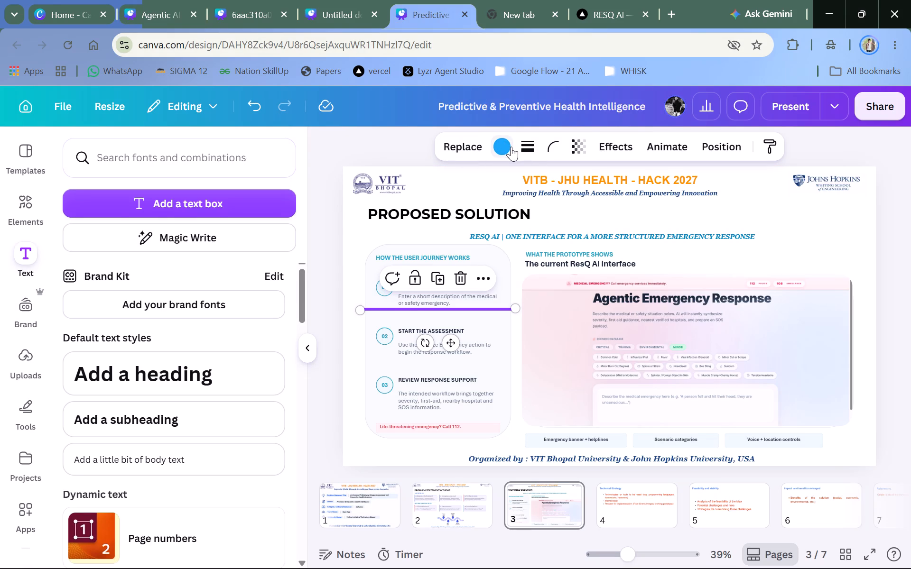
click(511, 147)
click(179, 191)
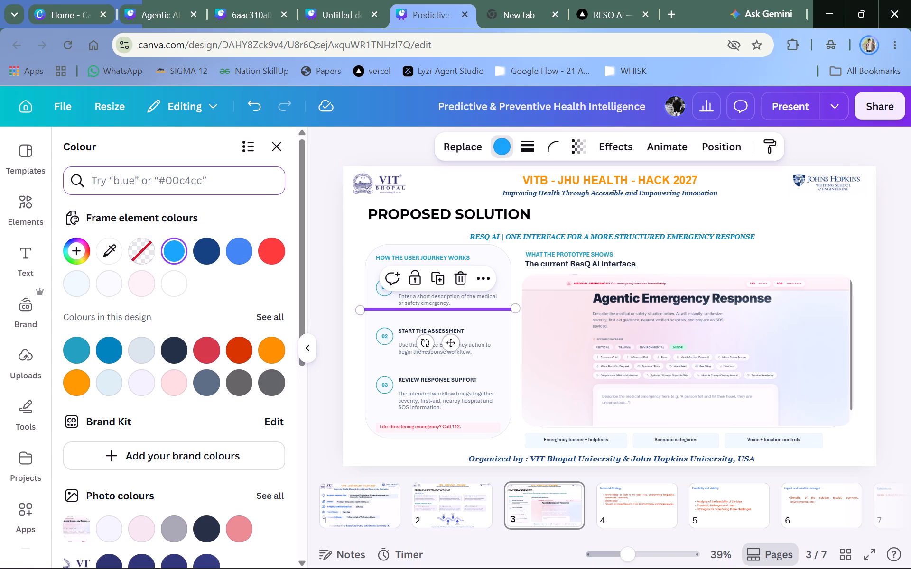
text(vivid nei)
key(BackSpace)
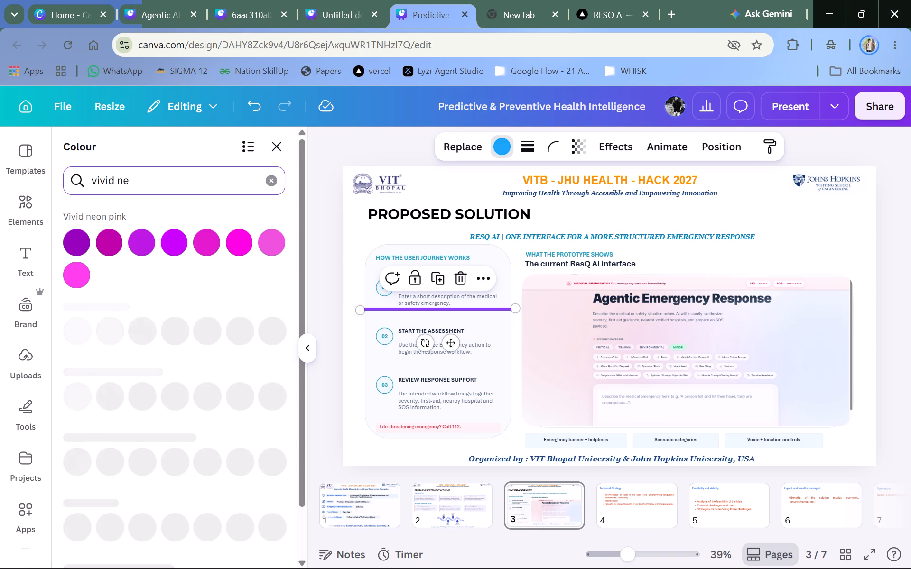
text(on pink)
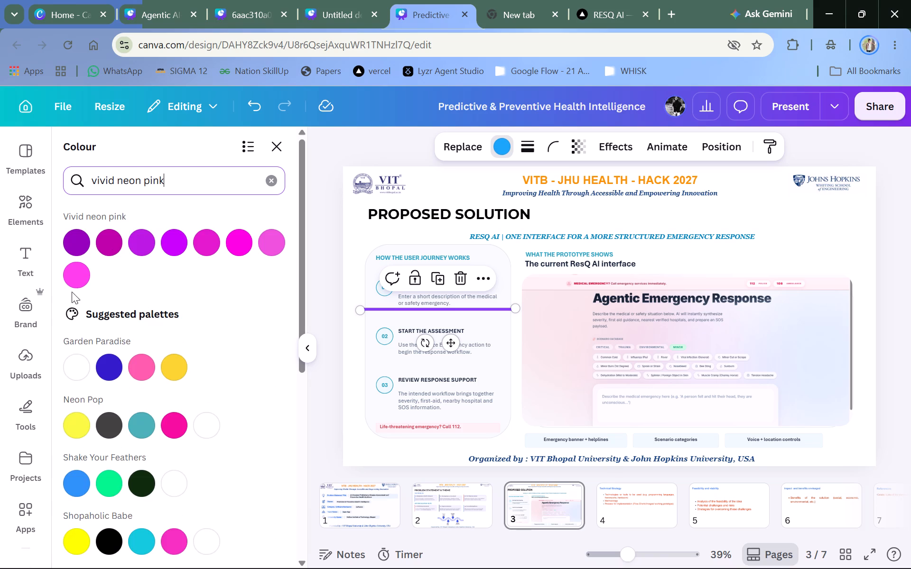
click(80, 285)
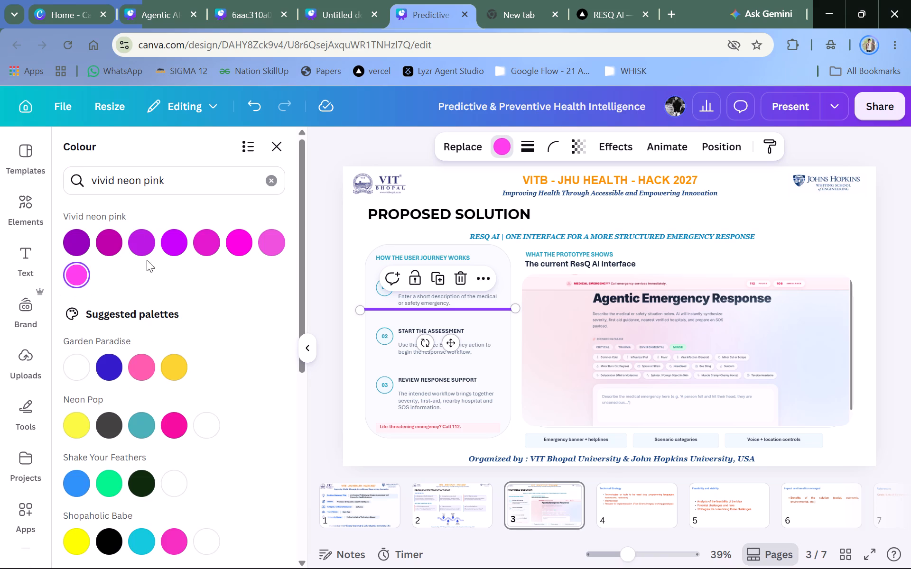
double_click(329, 222)
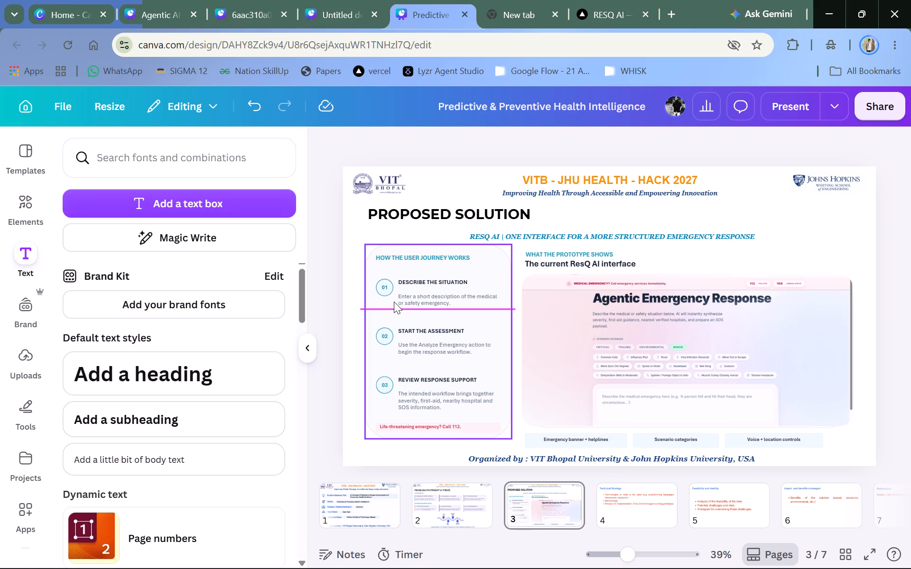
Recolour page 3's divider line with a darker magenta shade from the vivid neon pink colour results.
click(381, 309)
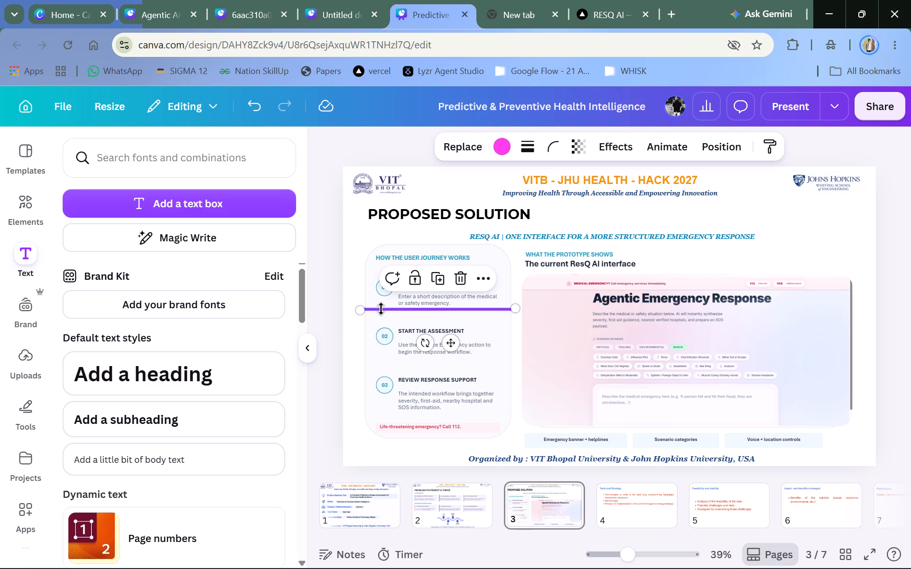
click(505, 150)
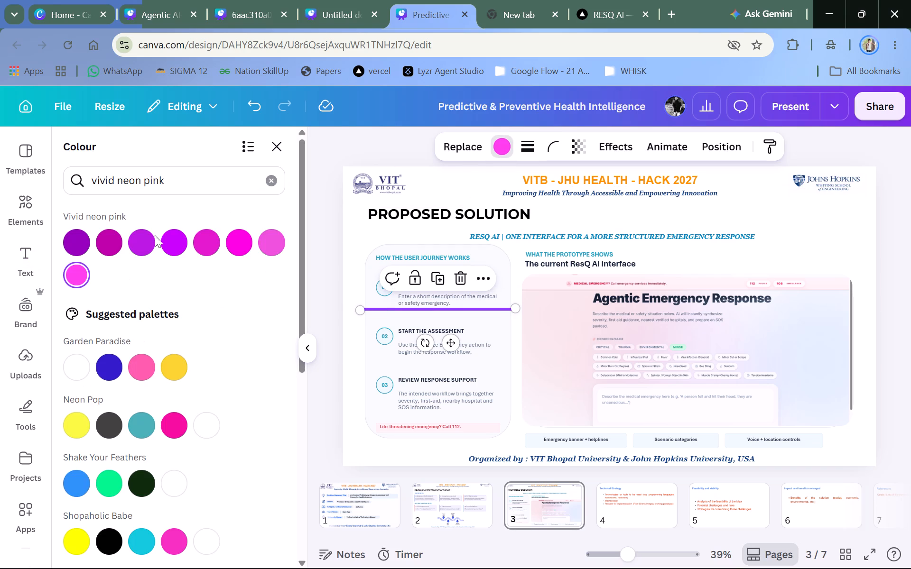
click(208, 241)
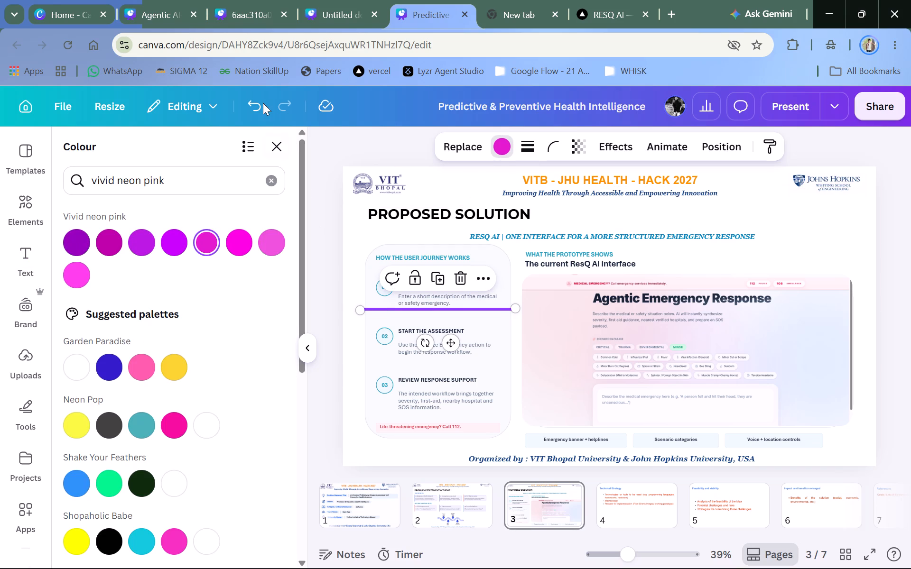
Copy the hex colour #F24BD8 from the divider above "Modular Architecture" in the Agentic AI deck and apply it to page 3's divider line.
click(167, 0)
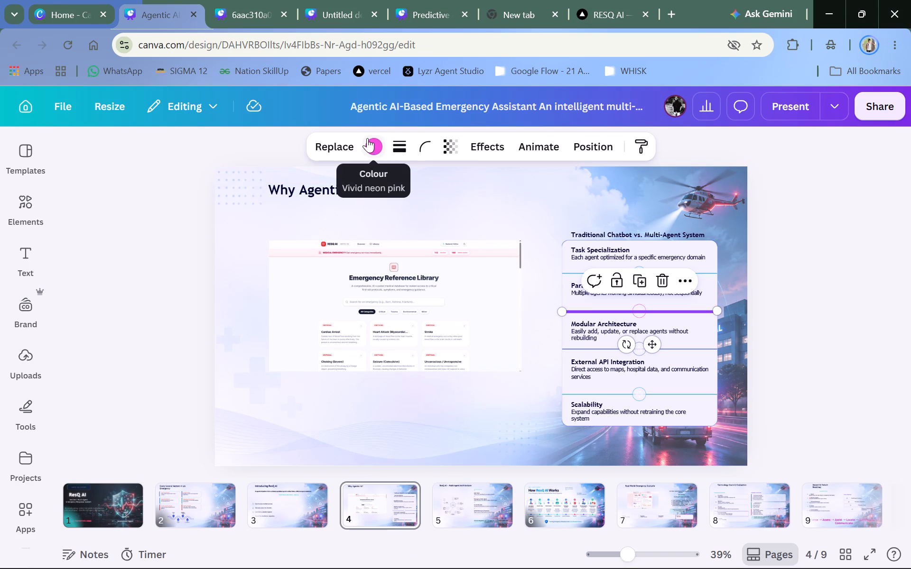
click(367, 138)
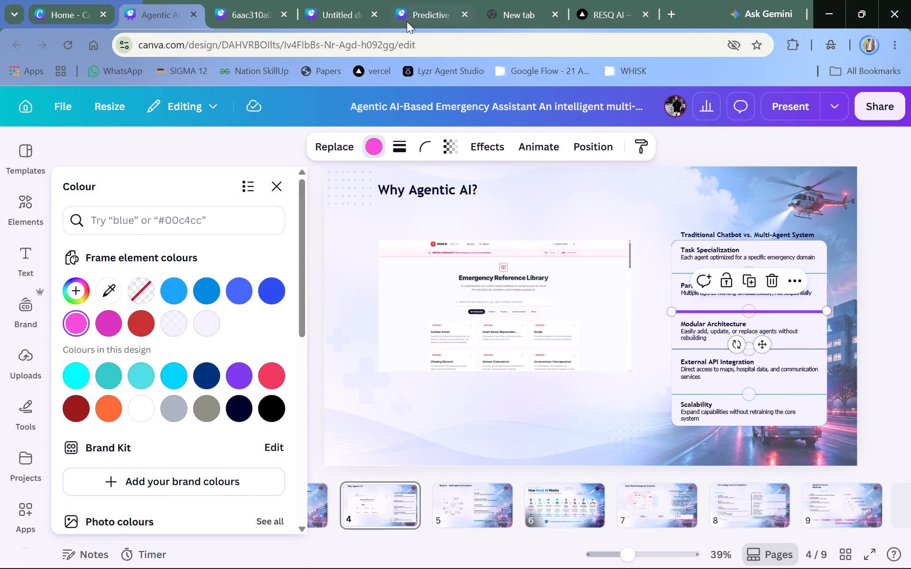
click(453, 9)
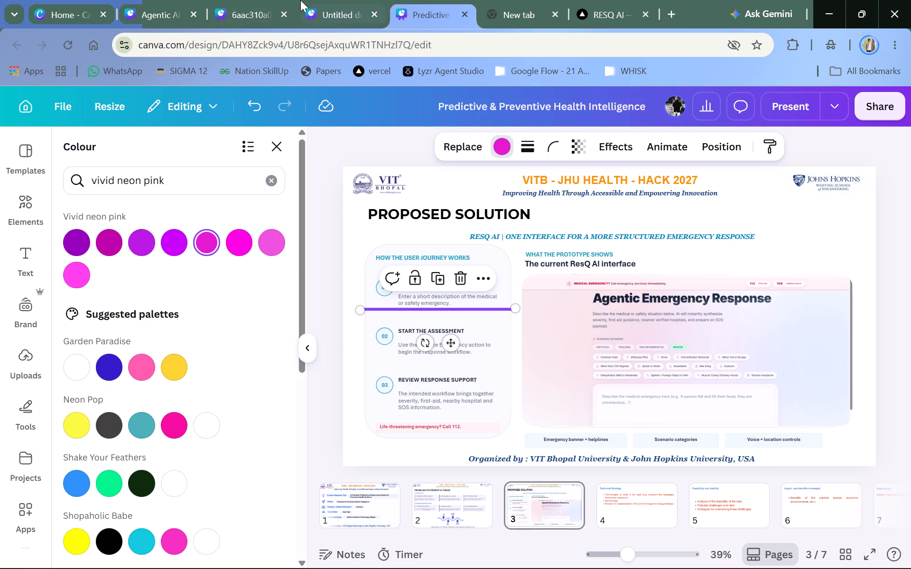
click(163, 0)
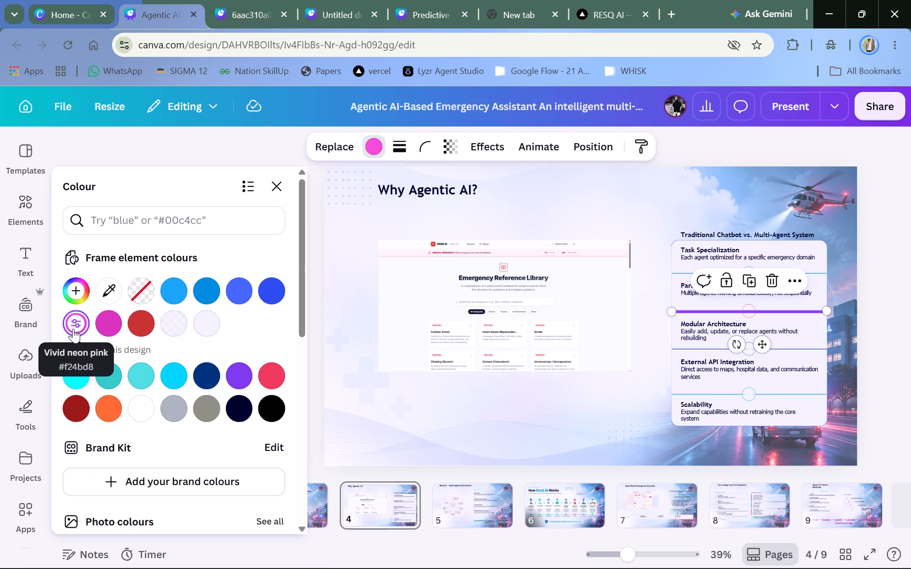
click(76, 327)
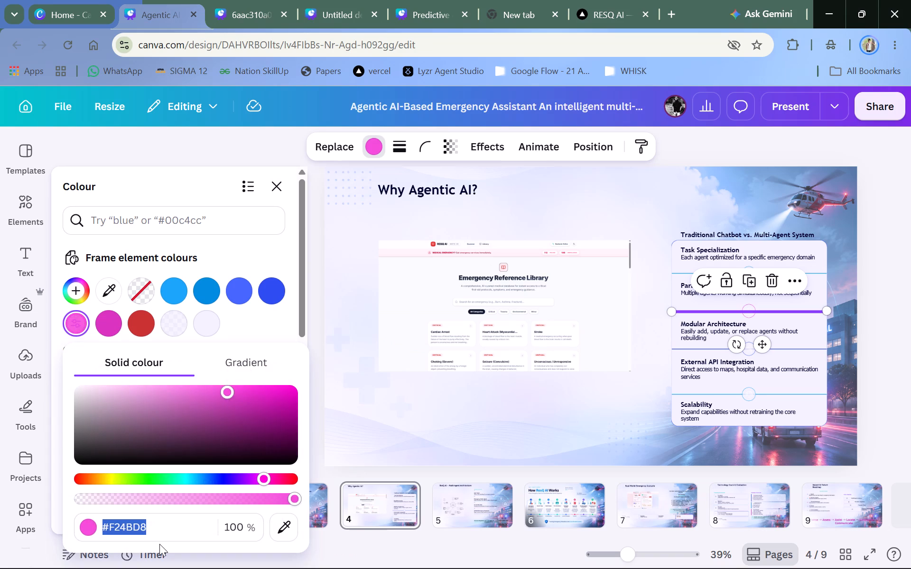
key(ctrl+c)
click(394, 0)
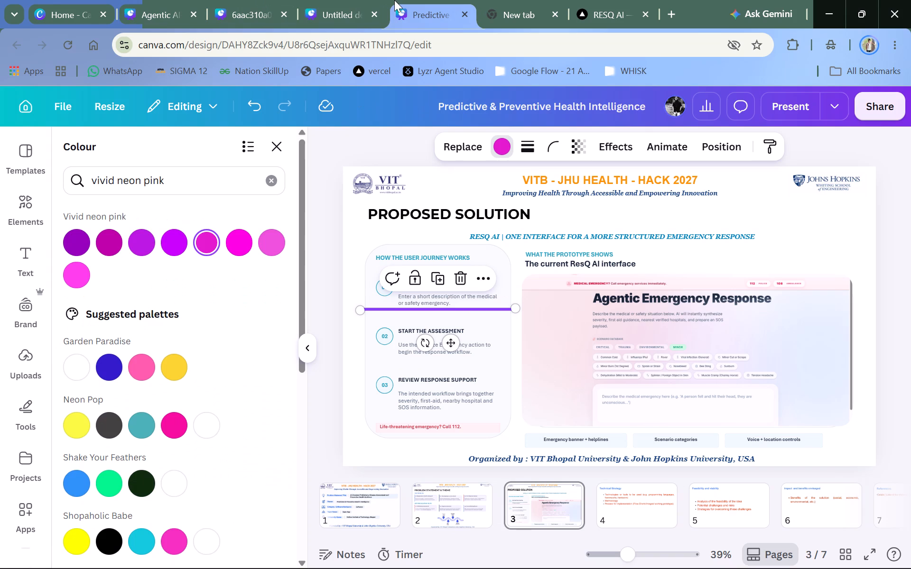
click(279, 182)
click(253, 180)
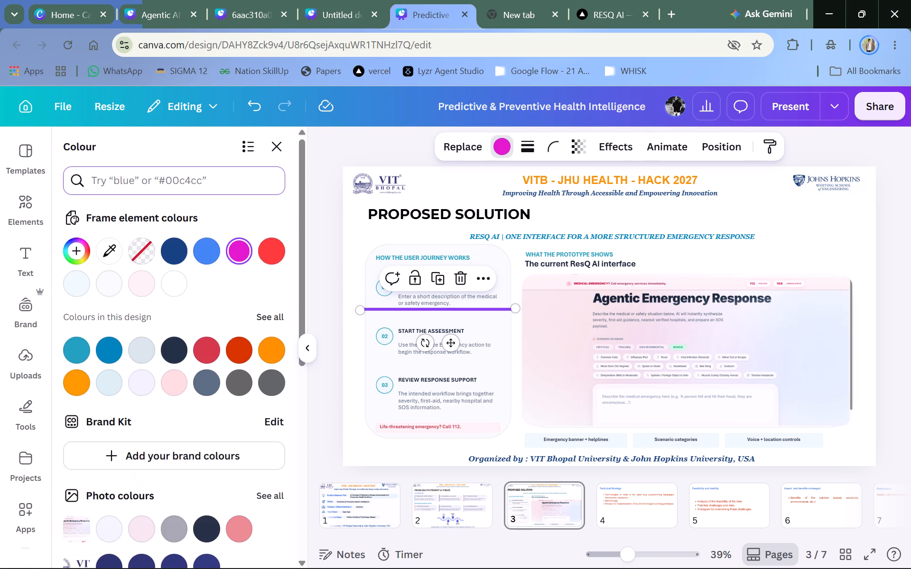
key(ctrl+v)
click(86, 248)
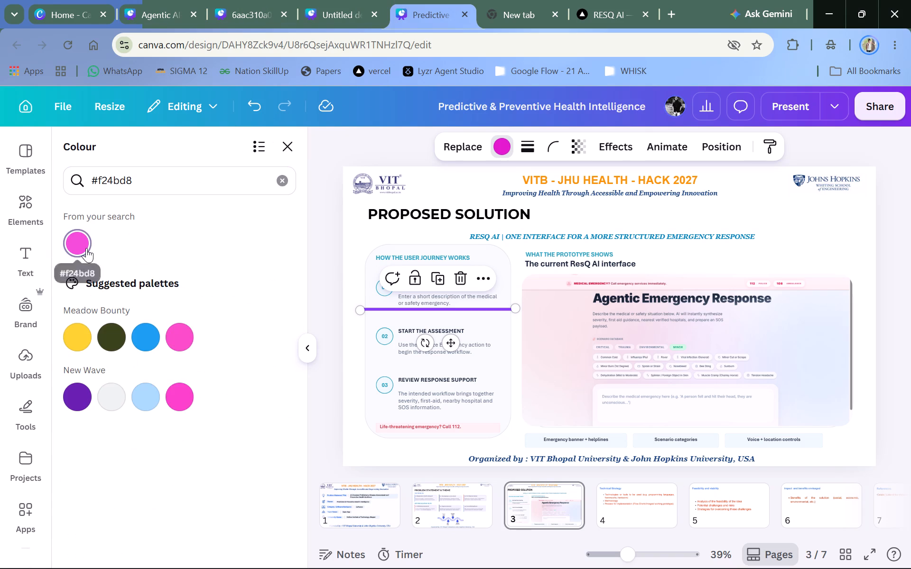
double_click(317, 236)
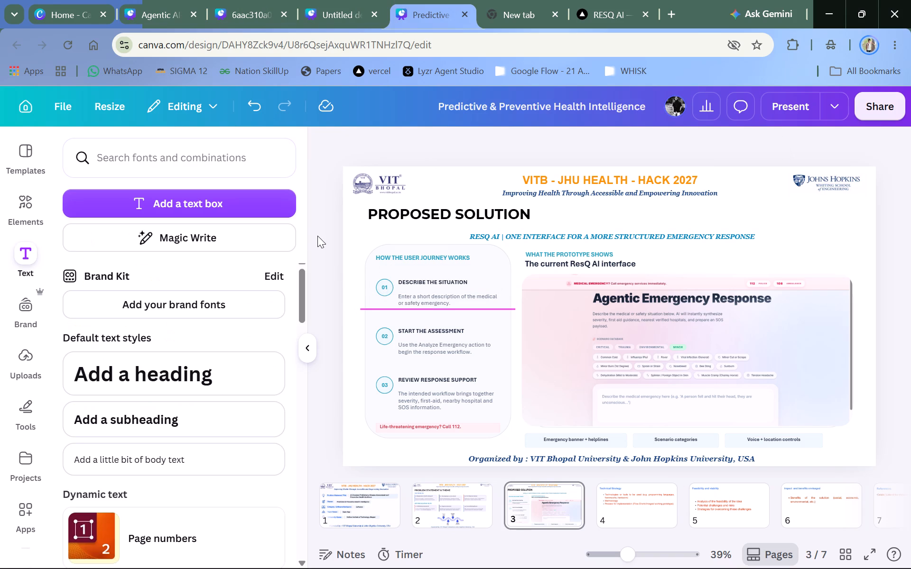
Copy the small circle on the pink divider above "Modular Architecture" in the Agentic AI deck and paste it onto page 3 of the hackathon deck.
click(264, 0)
click(128, 0)
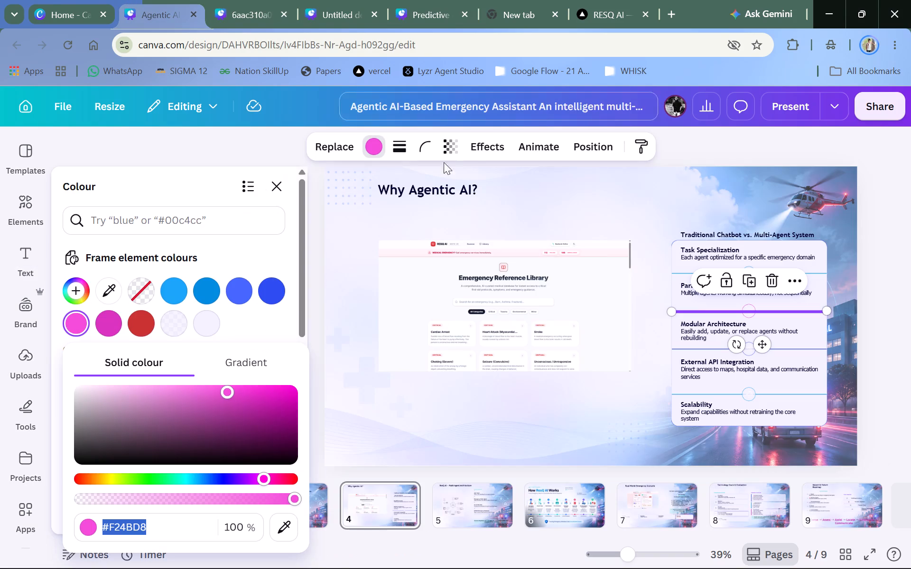
click(753, 317)
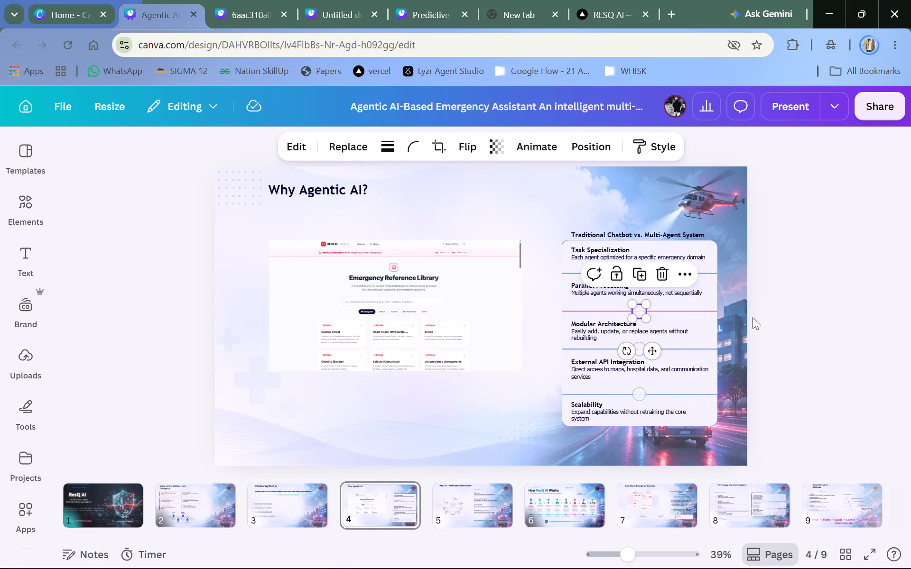
key(ctrl+c)
click(415, 0)
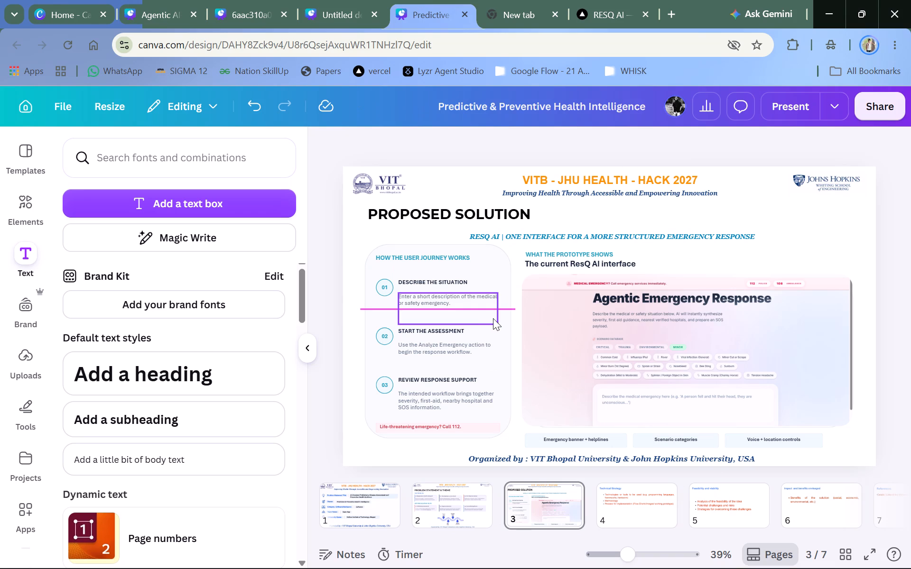
click(501, 308)
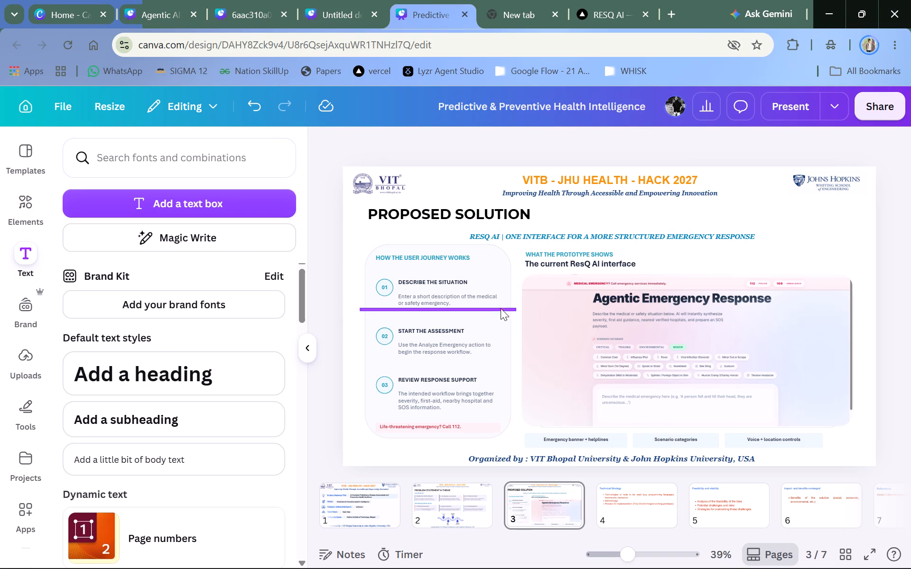
key(ctrl+v)
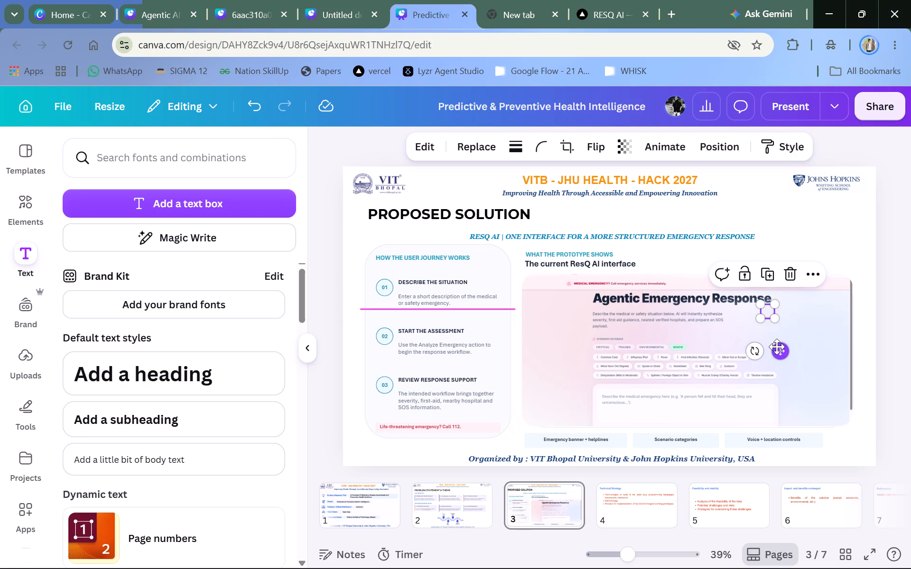
Move the pasted circle into the user journey card, onto the middle of the pink divider line.
drag(779, 347, 450, 351)
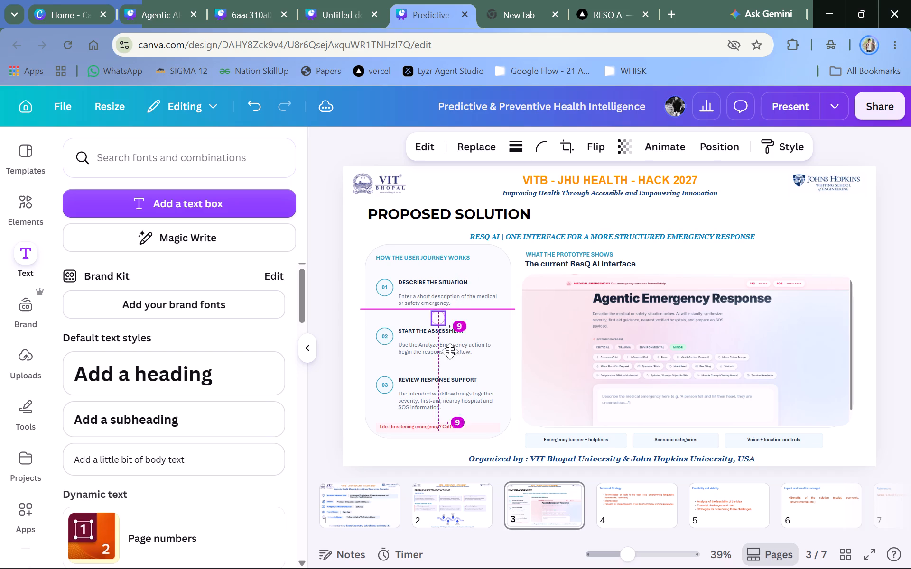
drag(450, 351, 443, 346)
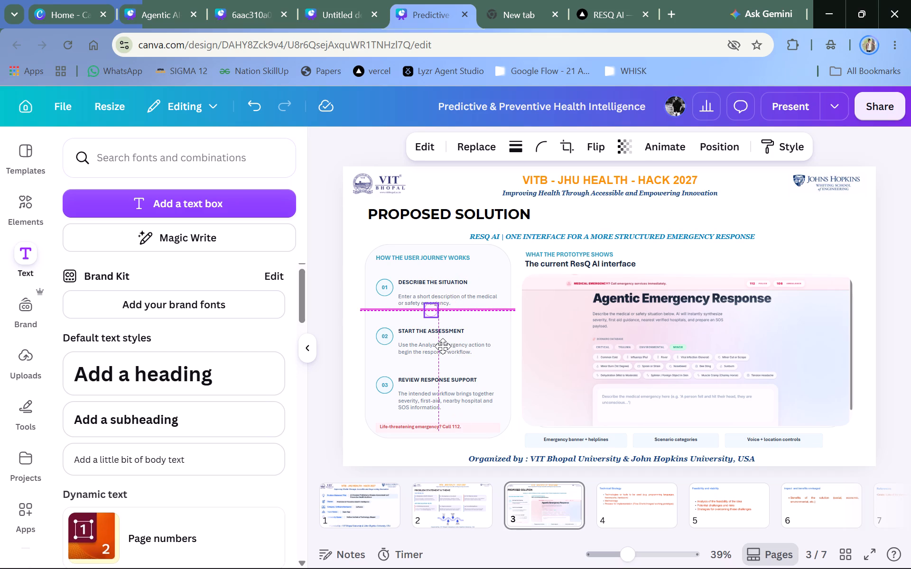
drag(443, 346, 448, 346)
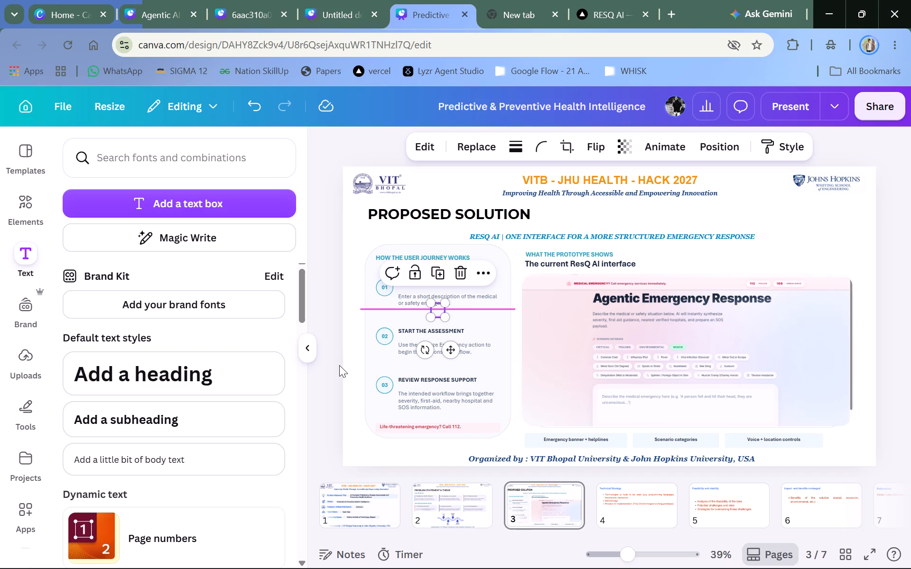
click(337, 368)
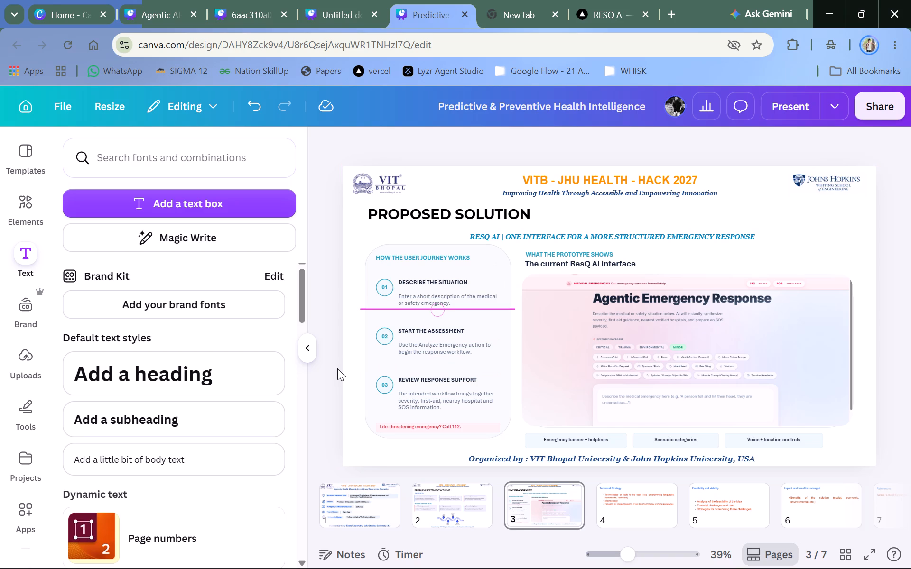
Lower the pink divider line to sit midway between the "Describe the situation" text and "Start the assessment", centred across the user journey card.
drag(480, 310, 477, 321)
click(477, 321)
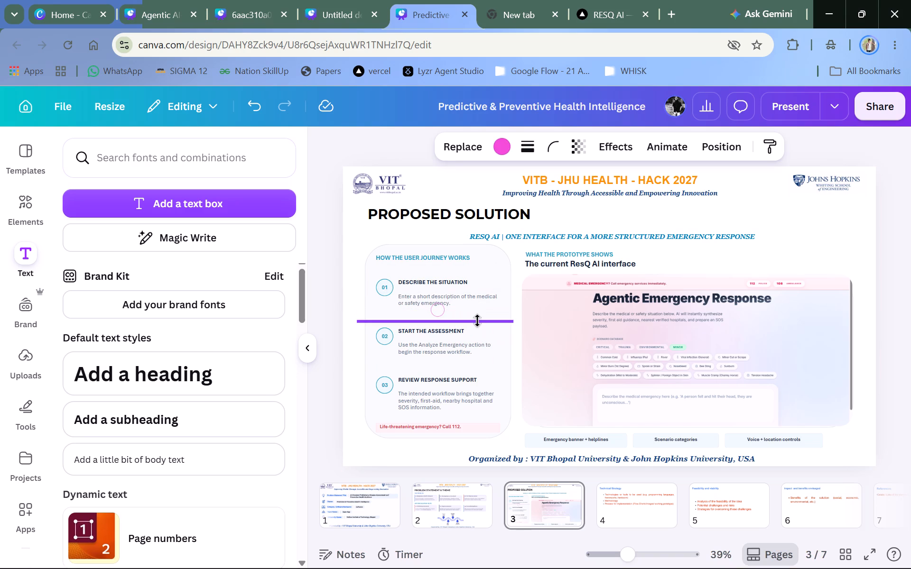
click(477, 318)
drag(477, 318, 485, 315)
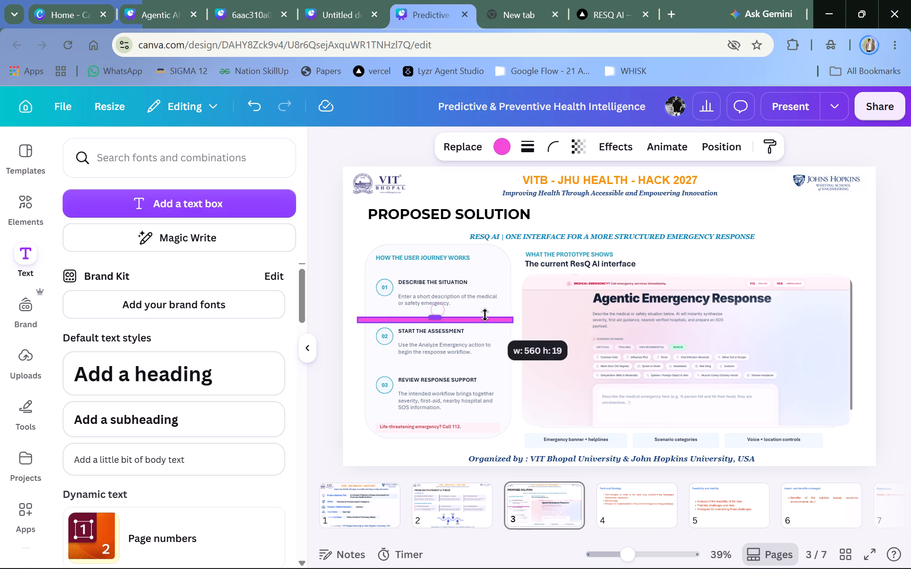
drag(485, 315, 488, 324)
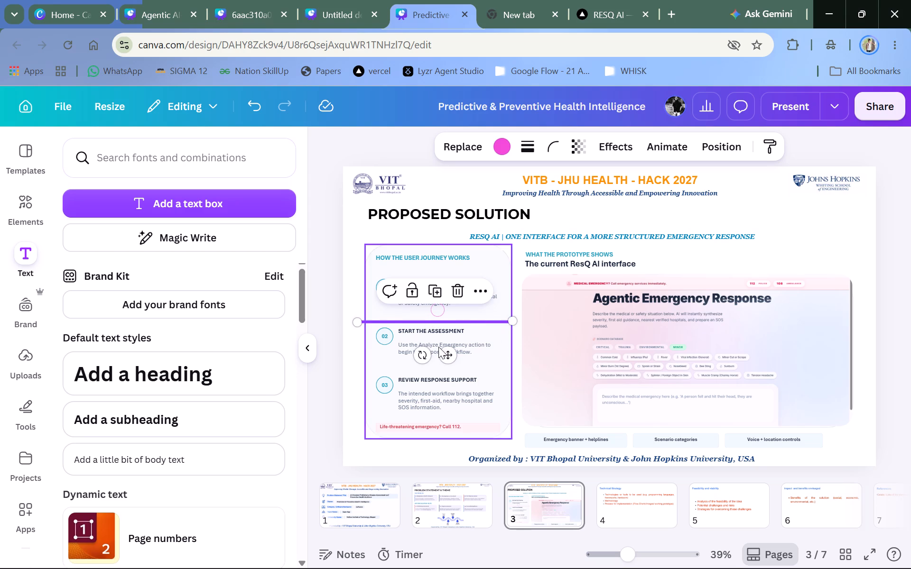
drag(446, 352, 446, 341)
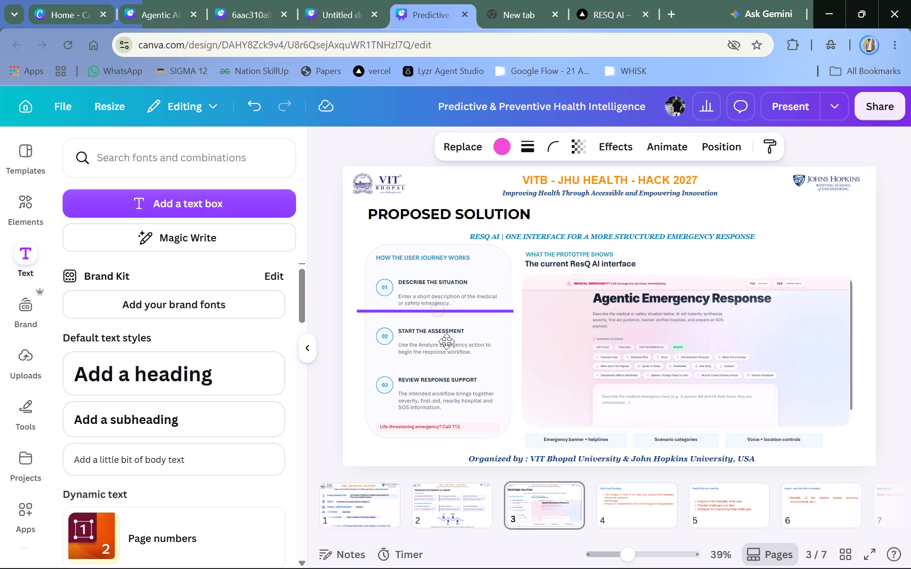
drag(446, 341, 450, 345)
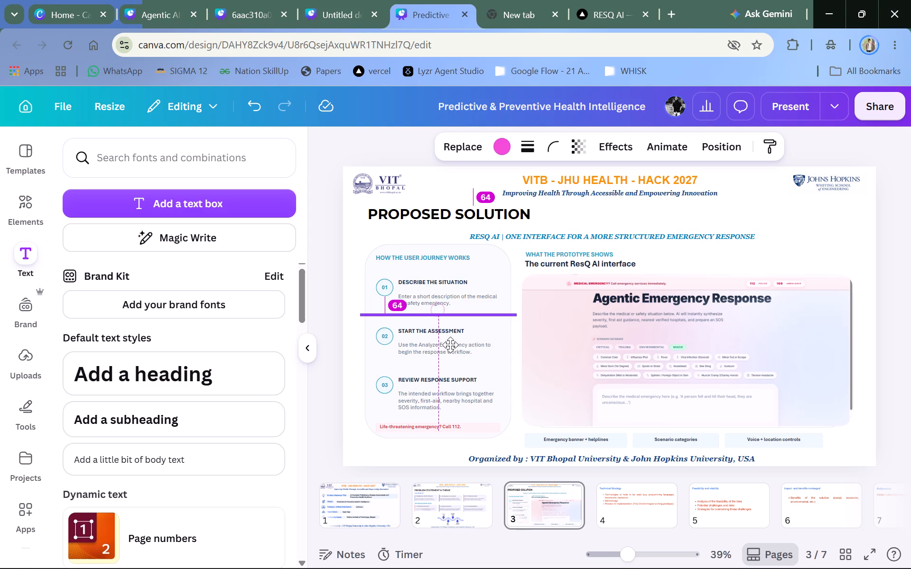
drag(450, 345, 453, 346)
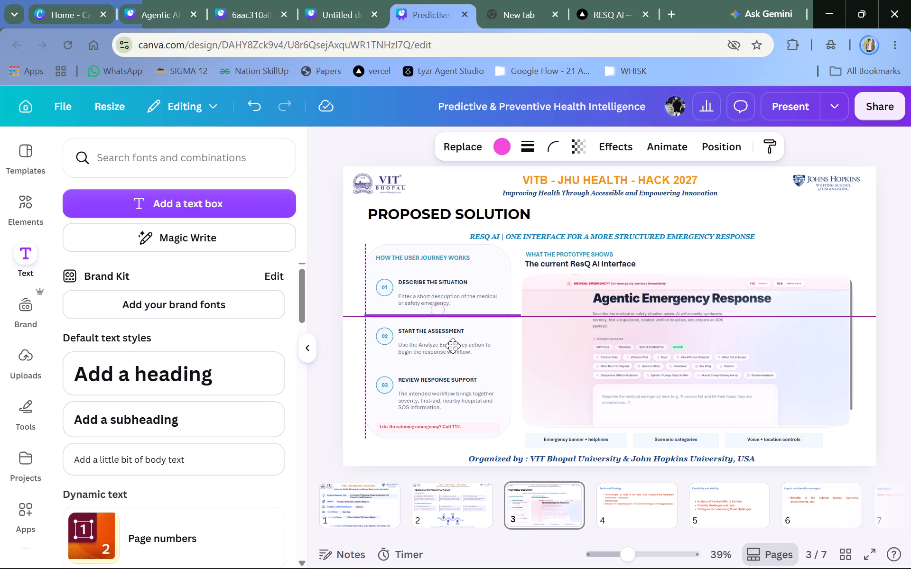
drag(453, 346, 450, 348)
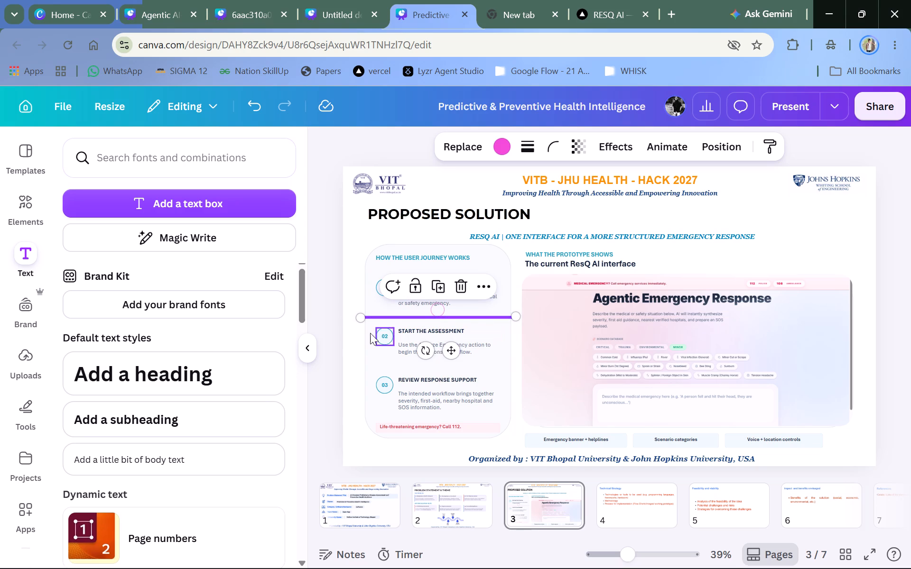
click(329, 345)
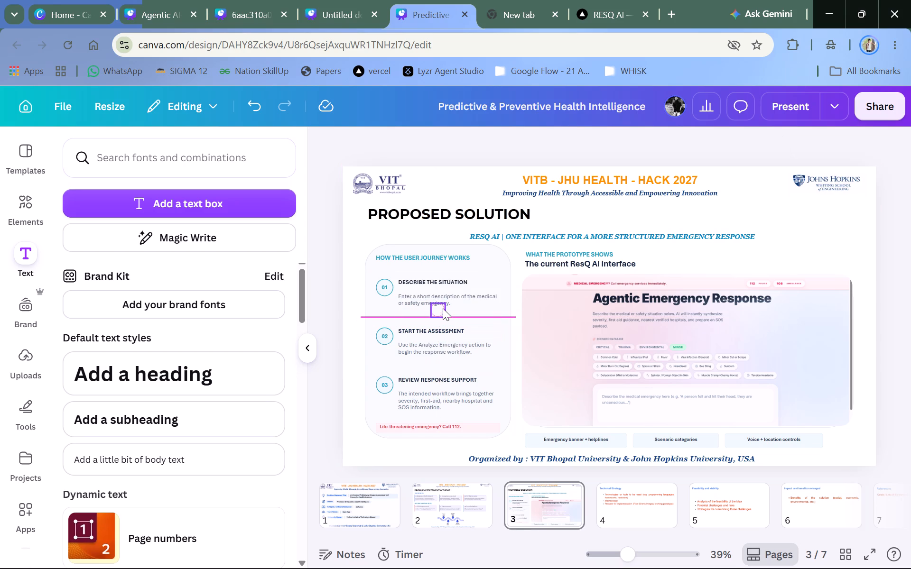
Lower the small circle so it is centred on the repositioned pink divider line.
click(442, 308)
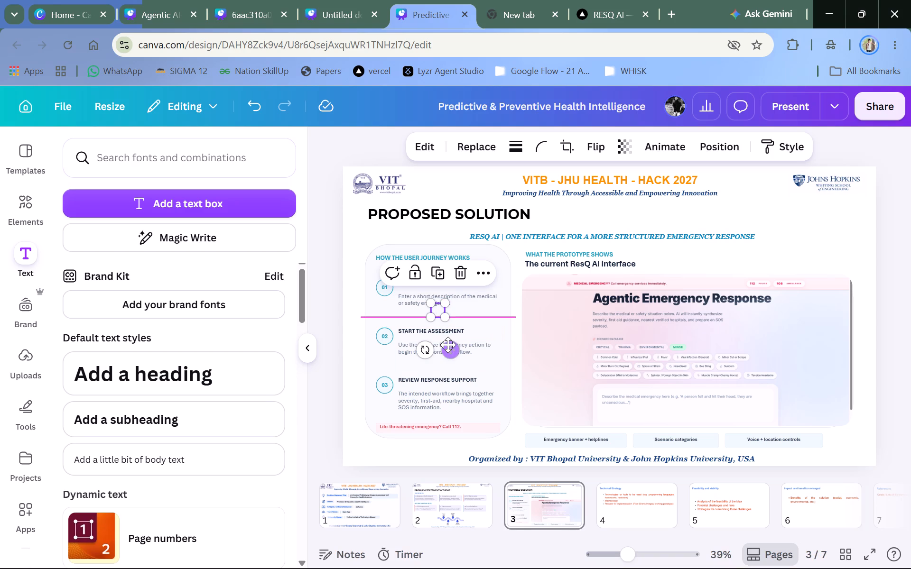
drag(448, 345, 448, 354)
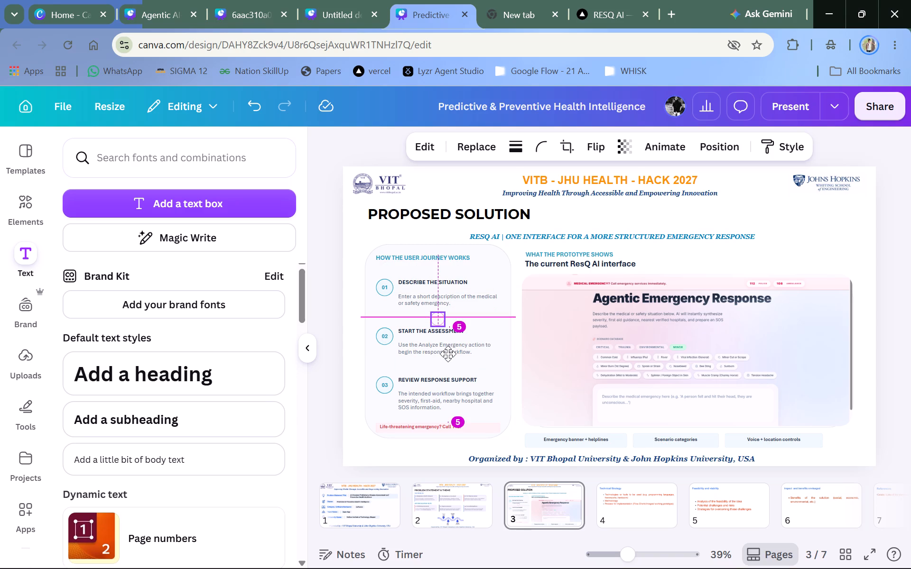
drag(448, 354, 447, 353)
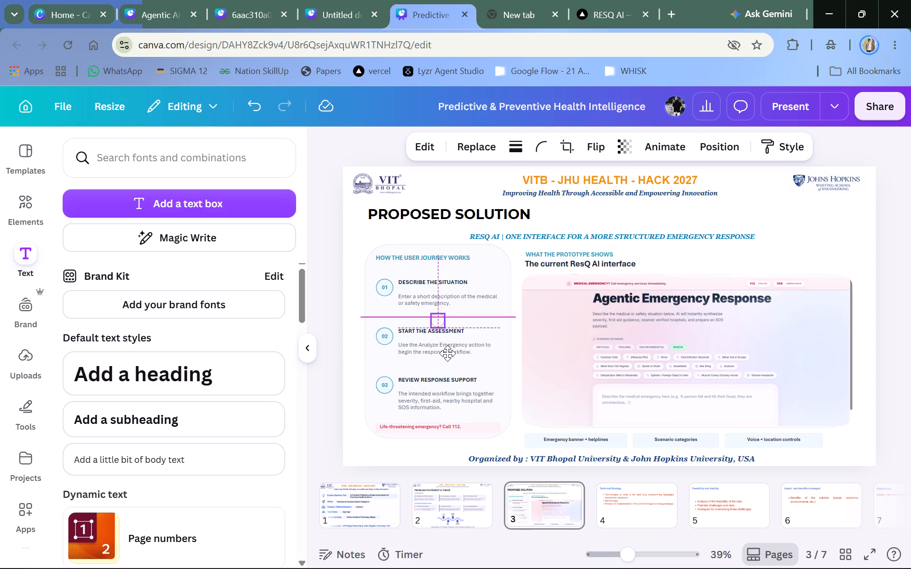
drag(447, 353, 446, 349)
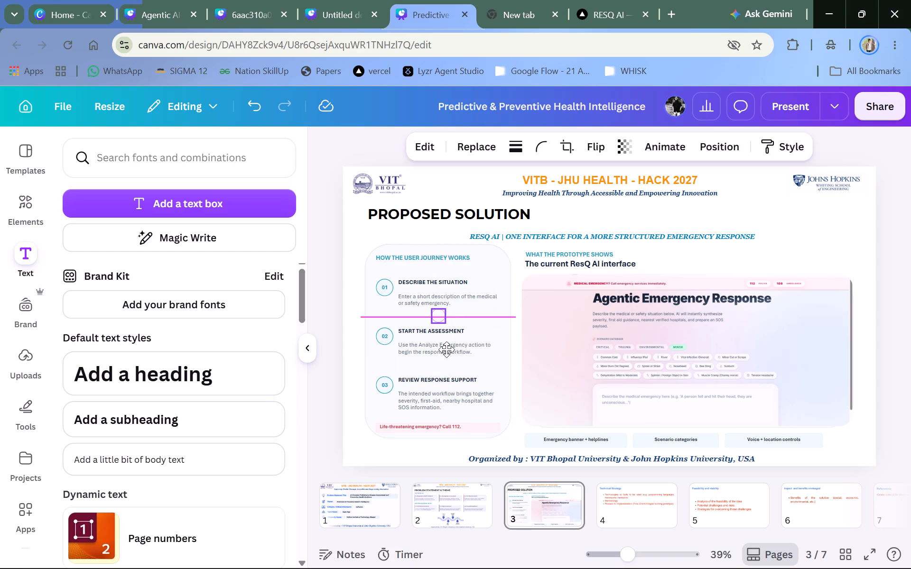
drag(446, 349, 447, 351)
click(324, 361)
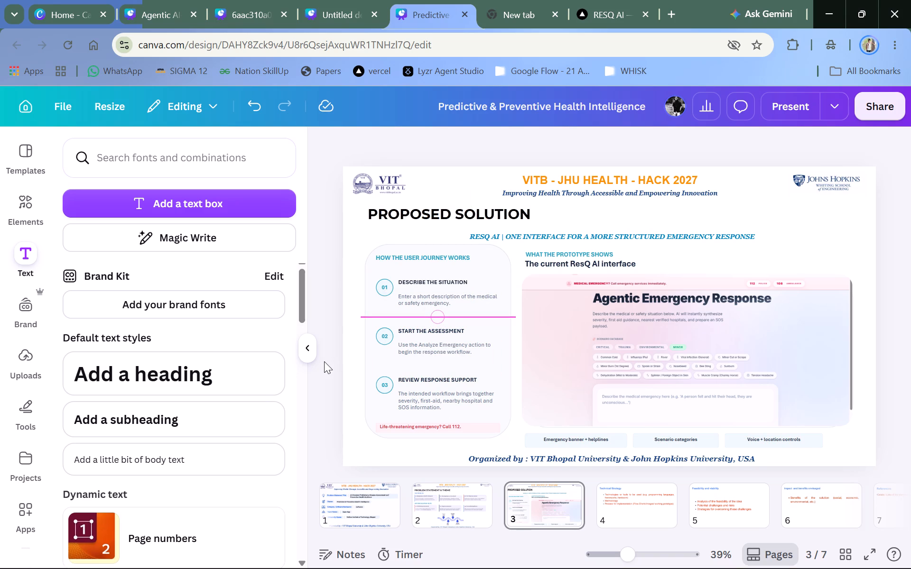
Copy the blue divider line above "External API Integration" in the Agentic AI deck and paste it onto page 3 of the hackathon deck.
double_click(328, 9)
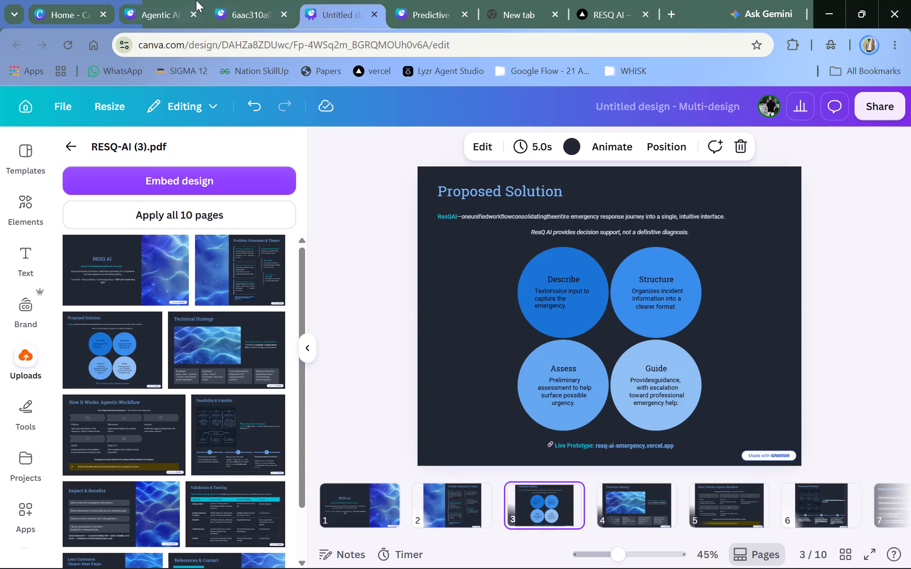
double_click(196, 0)
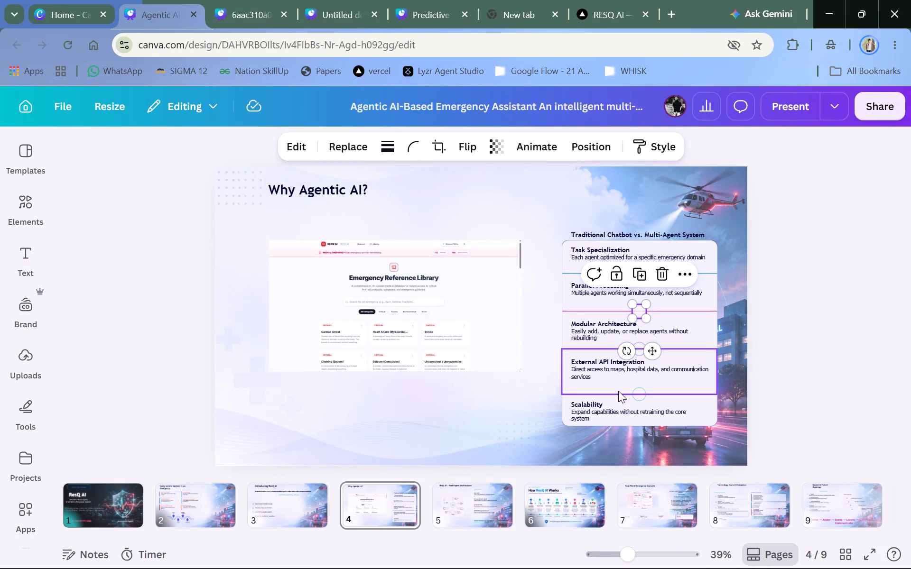
click(570, 349)
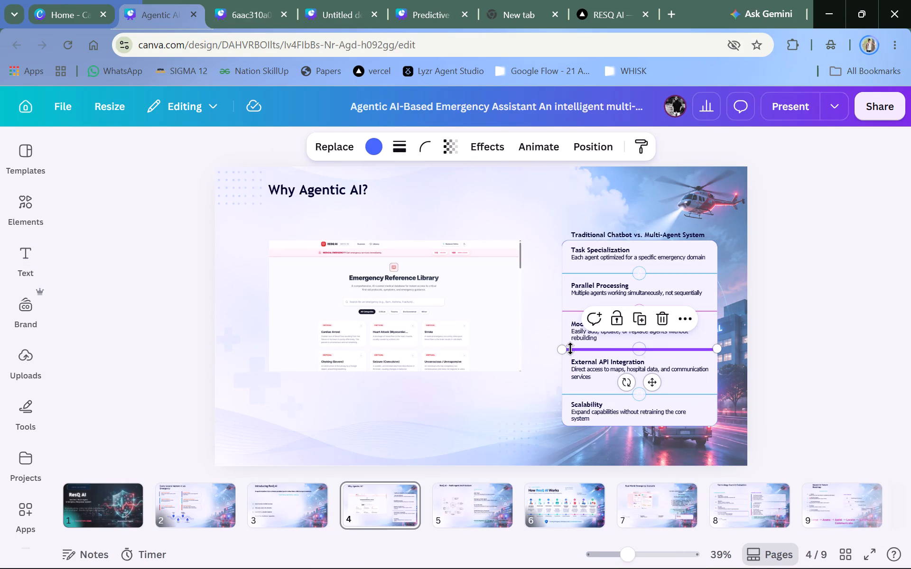
key(ctrl+c)
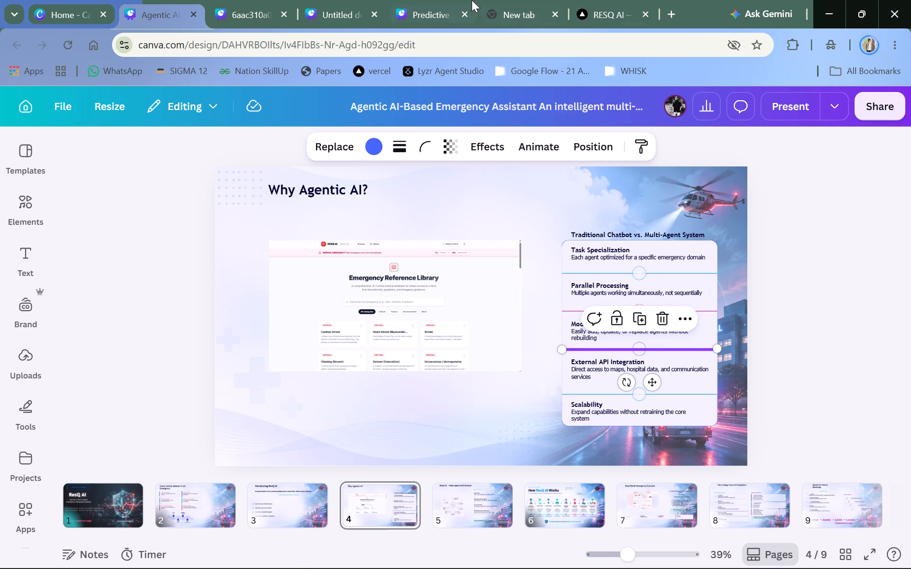
click(472, 0)
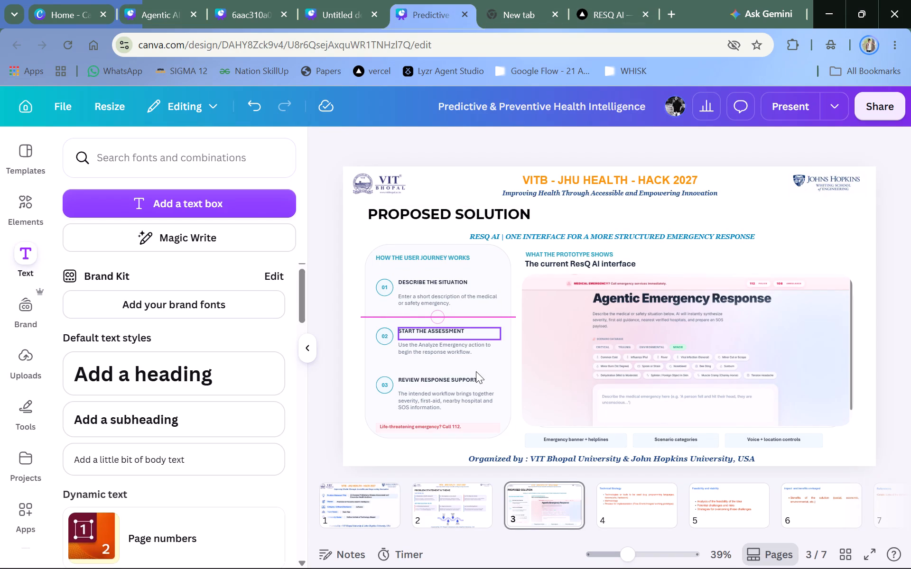
click(485, 375)
key(ctrl+v)
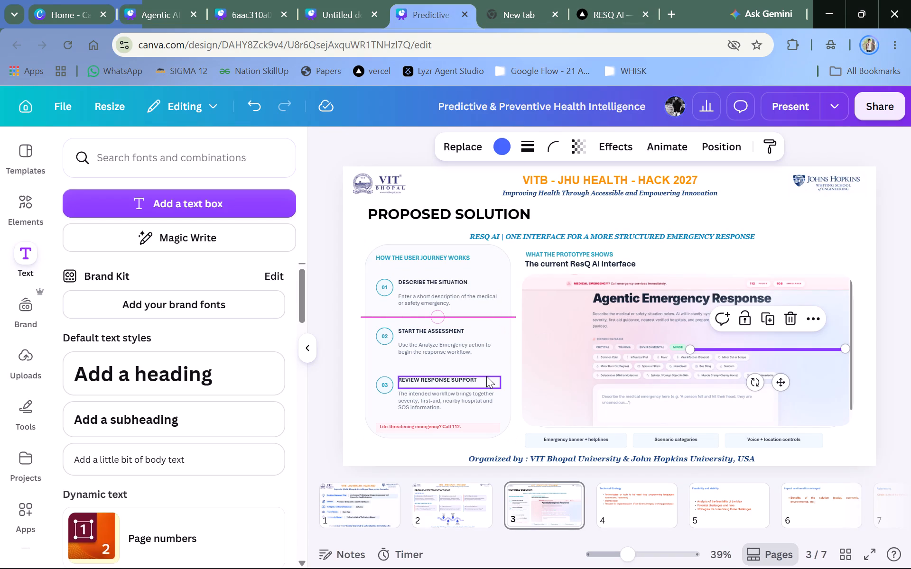
Move the pasted blue divider line into the user journey card, centred midway between the "Start the assessment" text and "Review response support".
drag(778, 378, 661, 384)
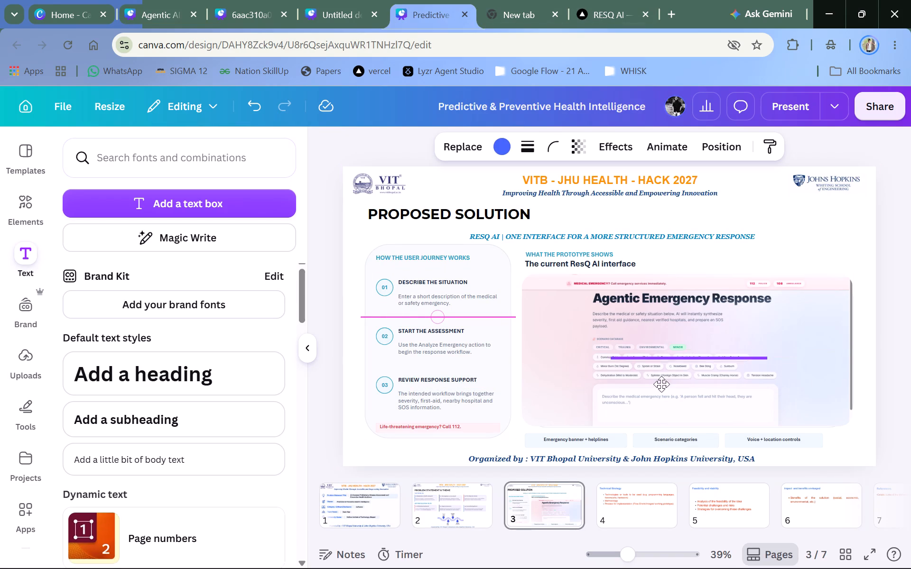
drag(661, 384, 655, 384)
click(652, 383)
middle_drag(649, 382, 643, 382)
drag(643, 382, 435, 378)
triple_click(435, 378)
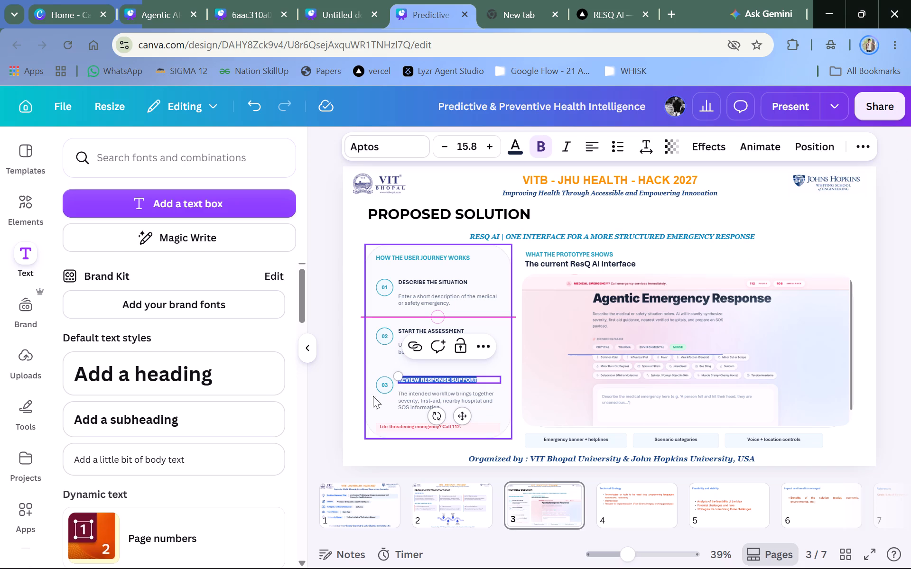
click(322, 413)
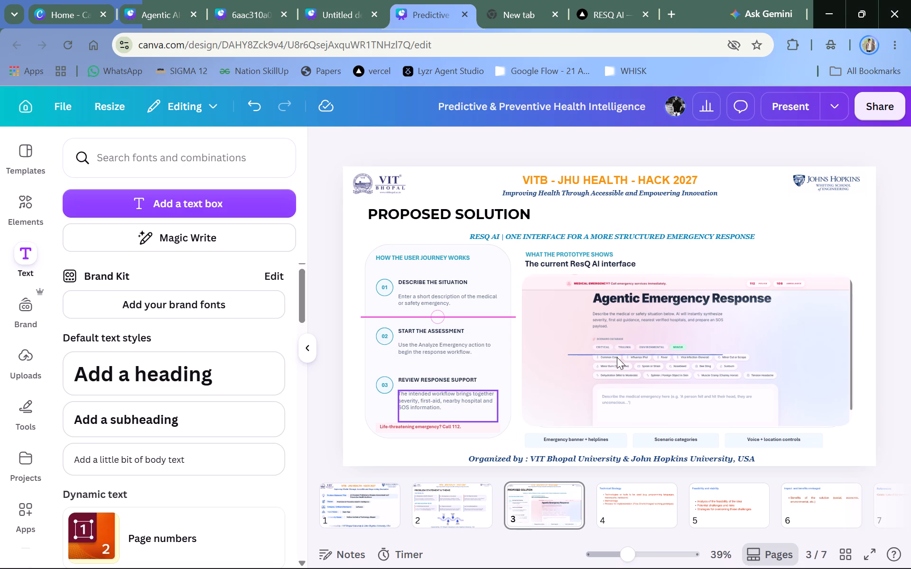
click(617, 354)
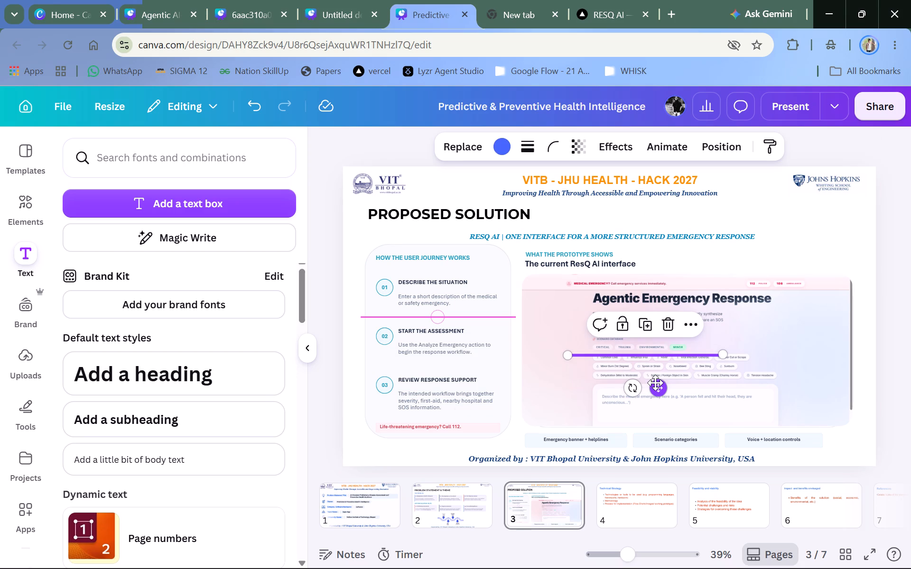
drag(655, 383, 639, 373)
middle_click(639, 373)
drag(637, 372, 471, 369)
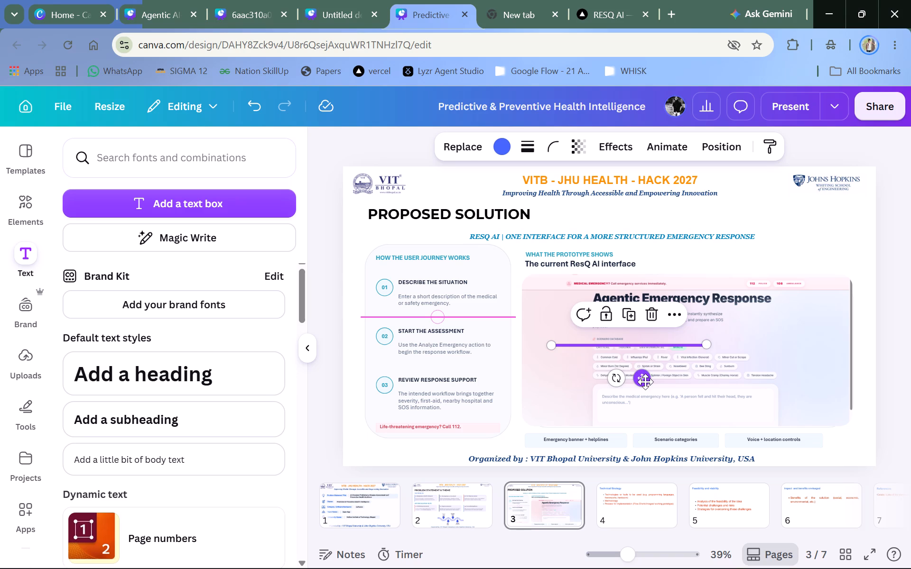
double_click(645, 382)
drag(646, 383, 457, 397)
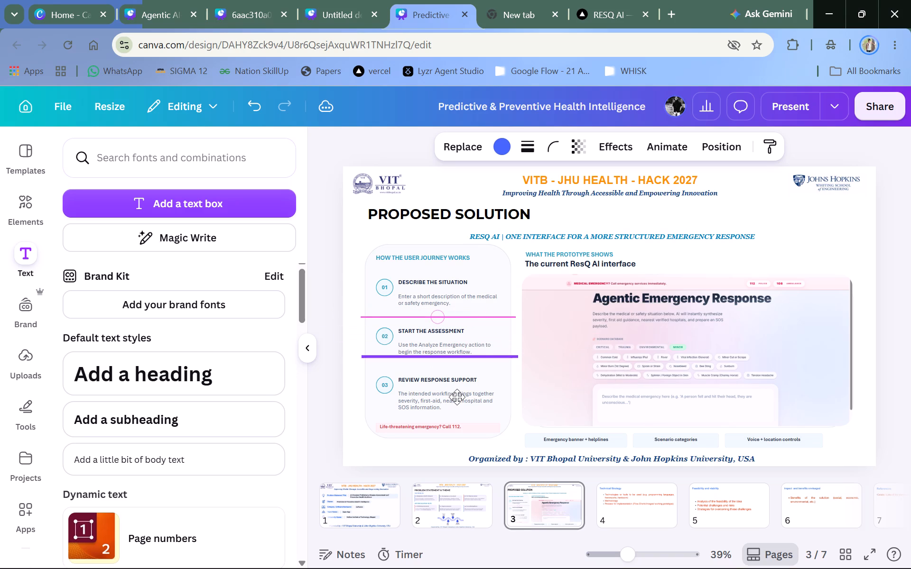
drag(457, 397, 451, 404)
triple_click(451, 404)
drag(452, 404, 457, 404)
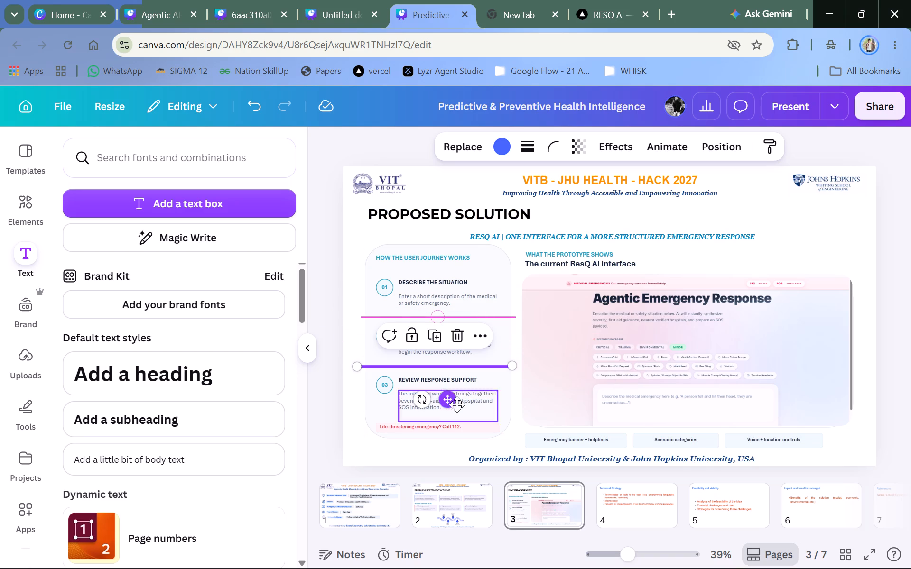
drag(457, 404, 459, 404)
triple_click(459, 404)
click(459, 404)
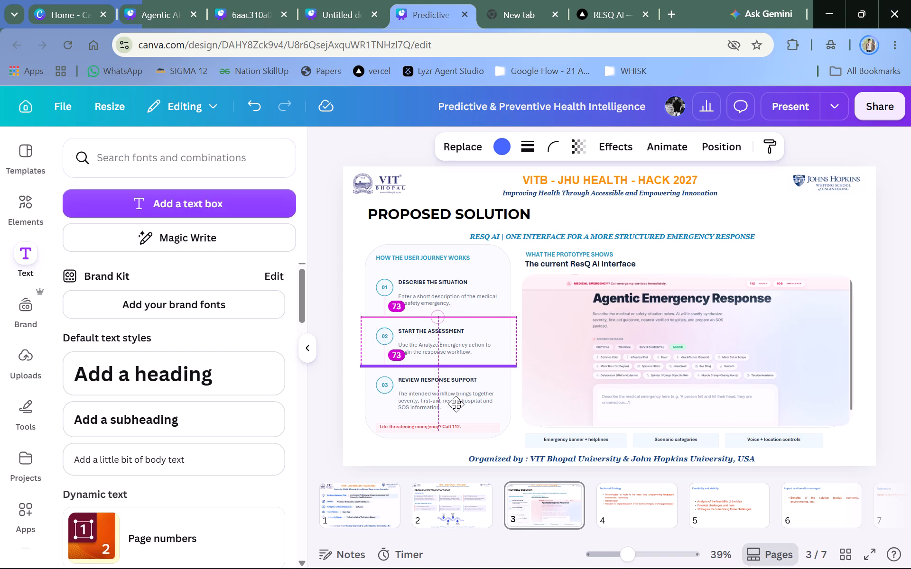
click(323, 372)
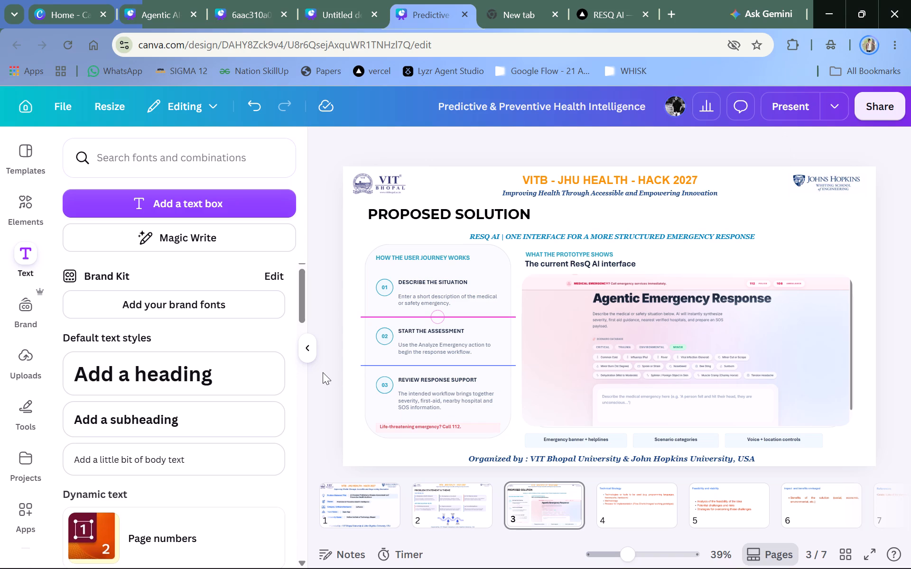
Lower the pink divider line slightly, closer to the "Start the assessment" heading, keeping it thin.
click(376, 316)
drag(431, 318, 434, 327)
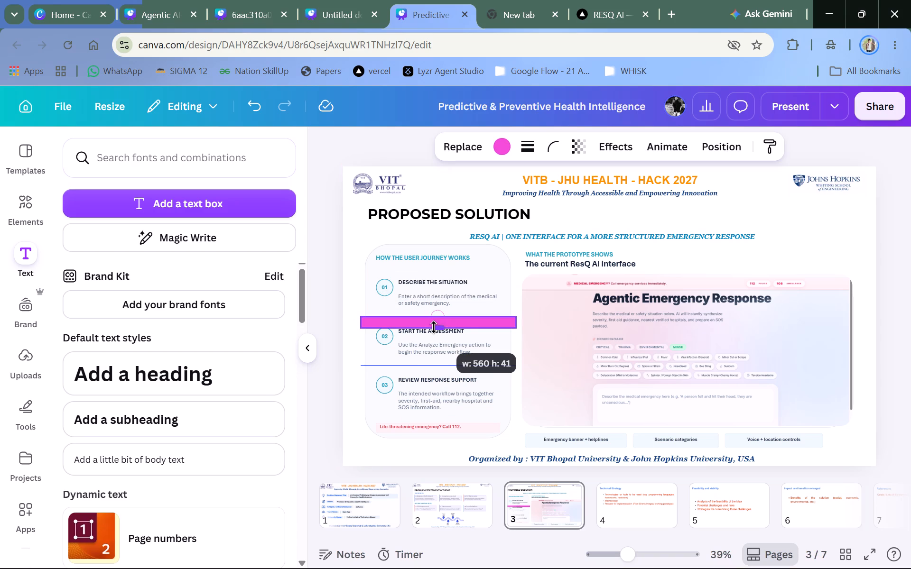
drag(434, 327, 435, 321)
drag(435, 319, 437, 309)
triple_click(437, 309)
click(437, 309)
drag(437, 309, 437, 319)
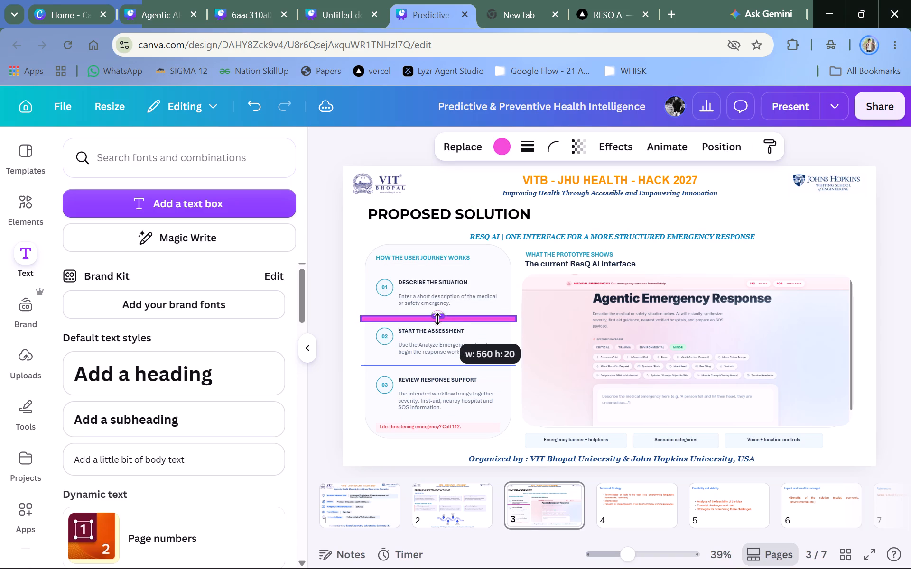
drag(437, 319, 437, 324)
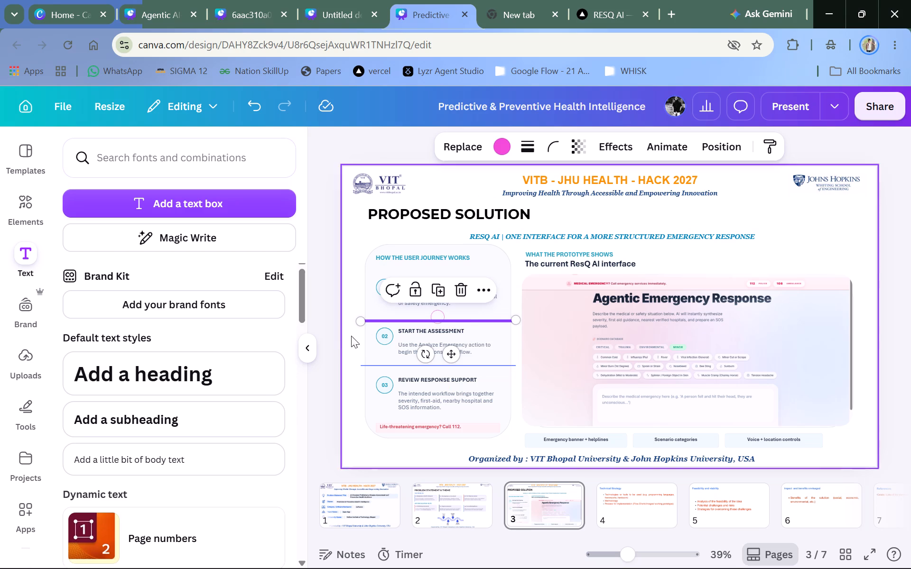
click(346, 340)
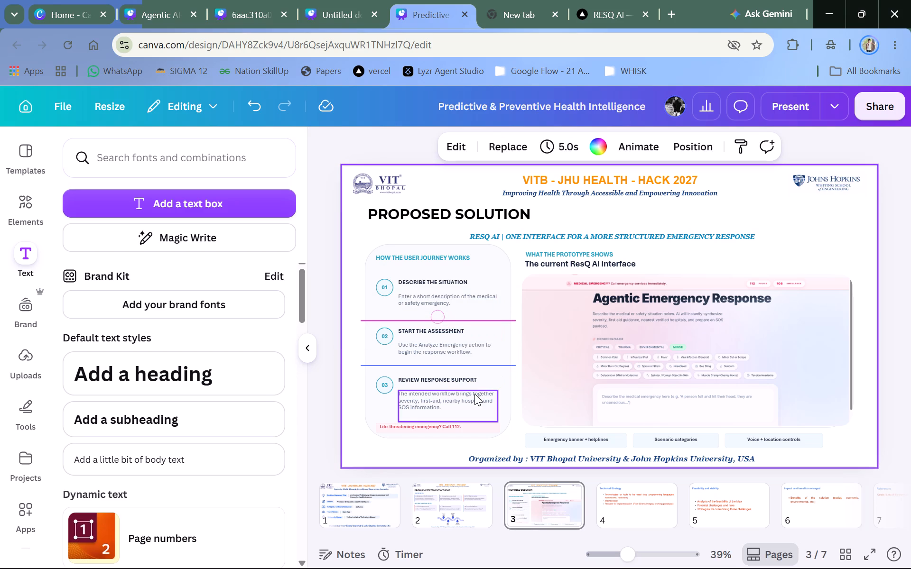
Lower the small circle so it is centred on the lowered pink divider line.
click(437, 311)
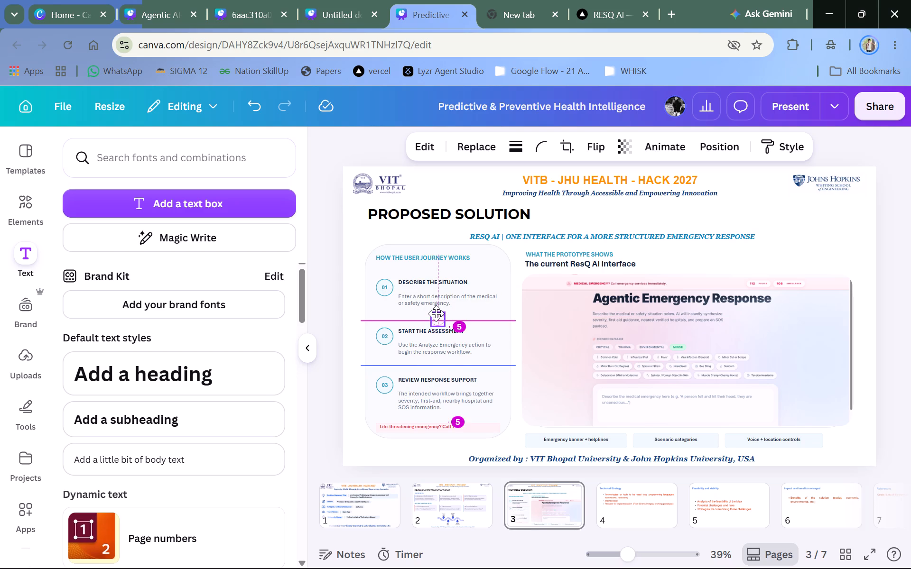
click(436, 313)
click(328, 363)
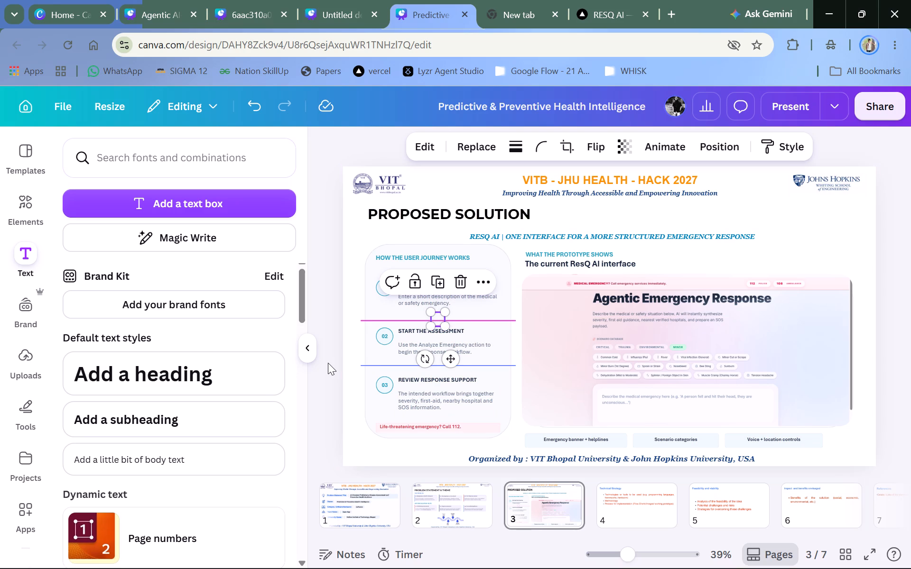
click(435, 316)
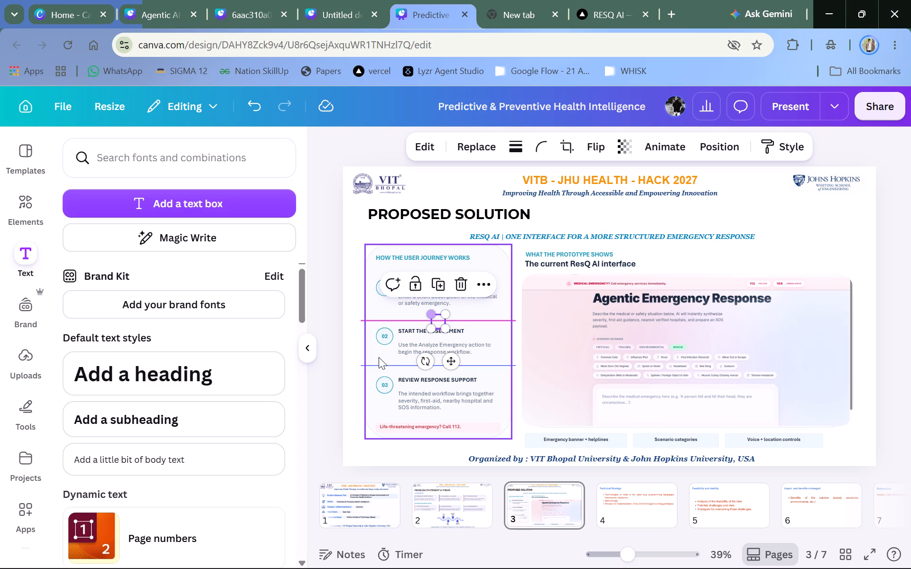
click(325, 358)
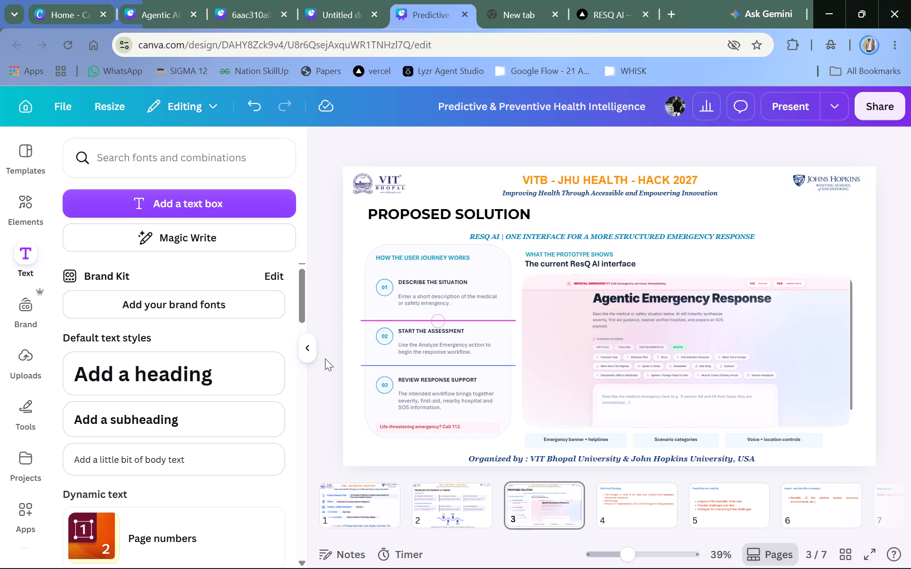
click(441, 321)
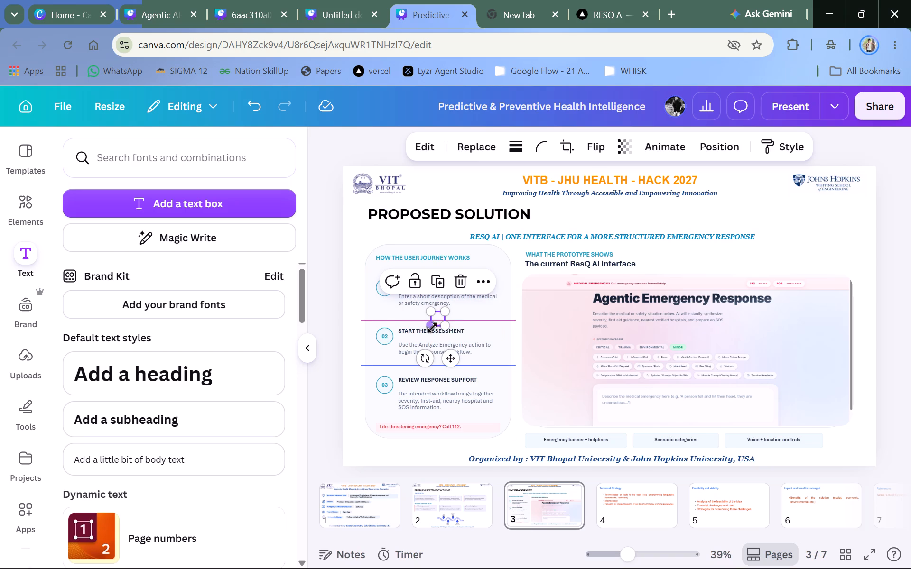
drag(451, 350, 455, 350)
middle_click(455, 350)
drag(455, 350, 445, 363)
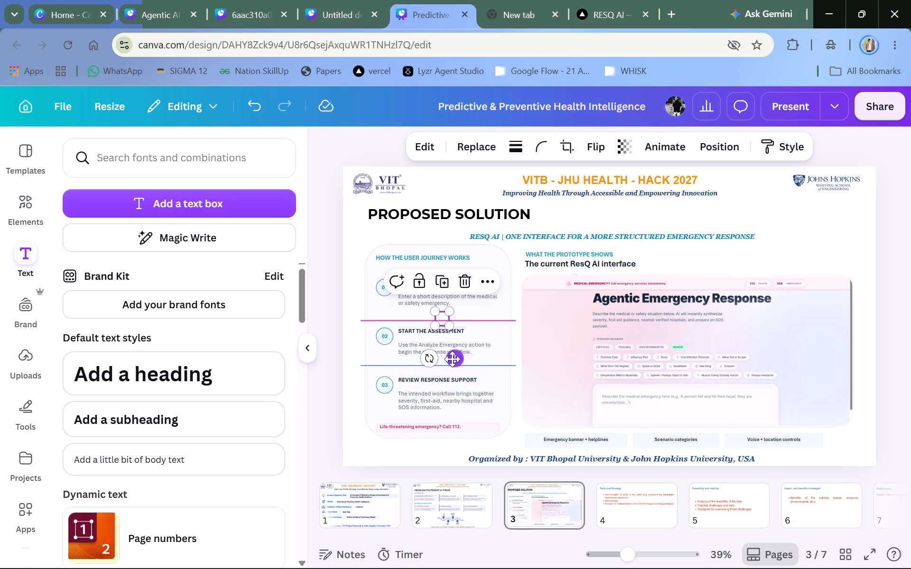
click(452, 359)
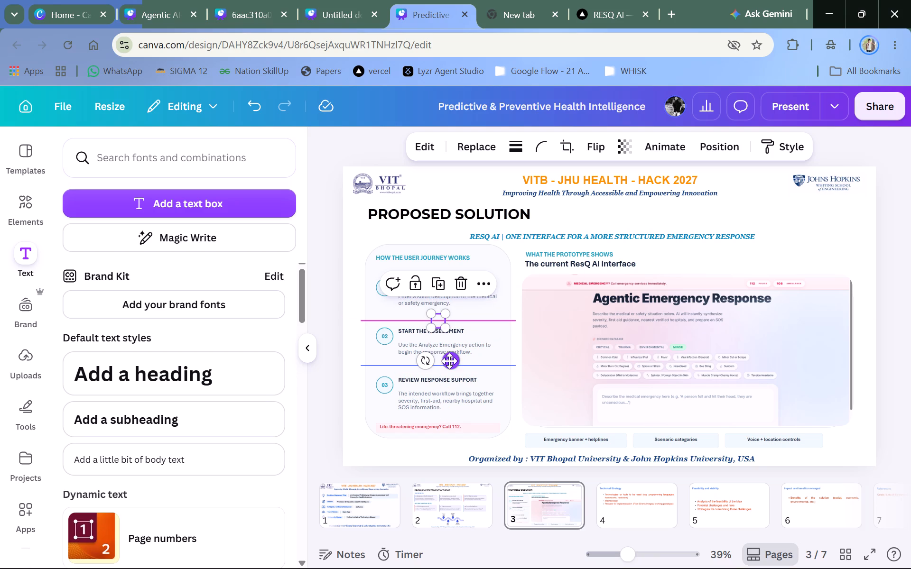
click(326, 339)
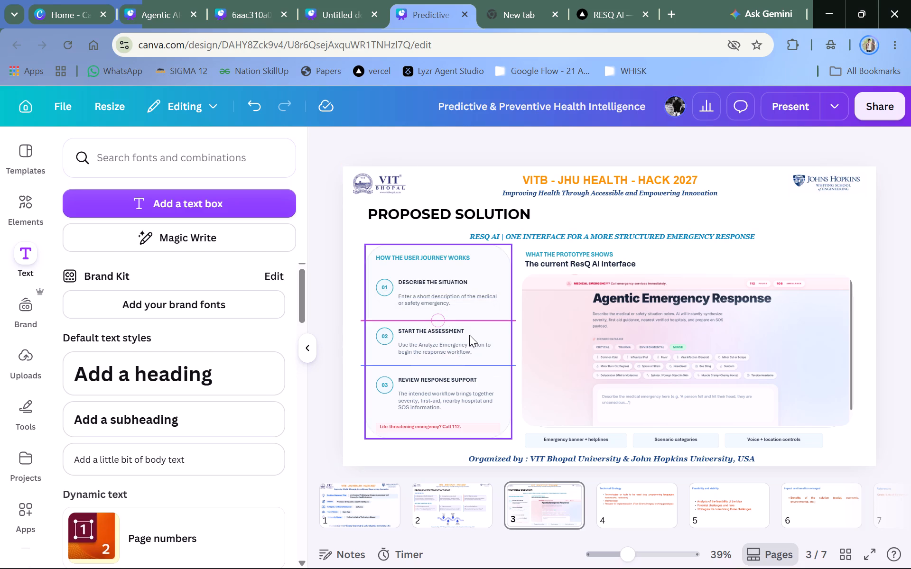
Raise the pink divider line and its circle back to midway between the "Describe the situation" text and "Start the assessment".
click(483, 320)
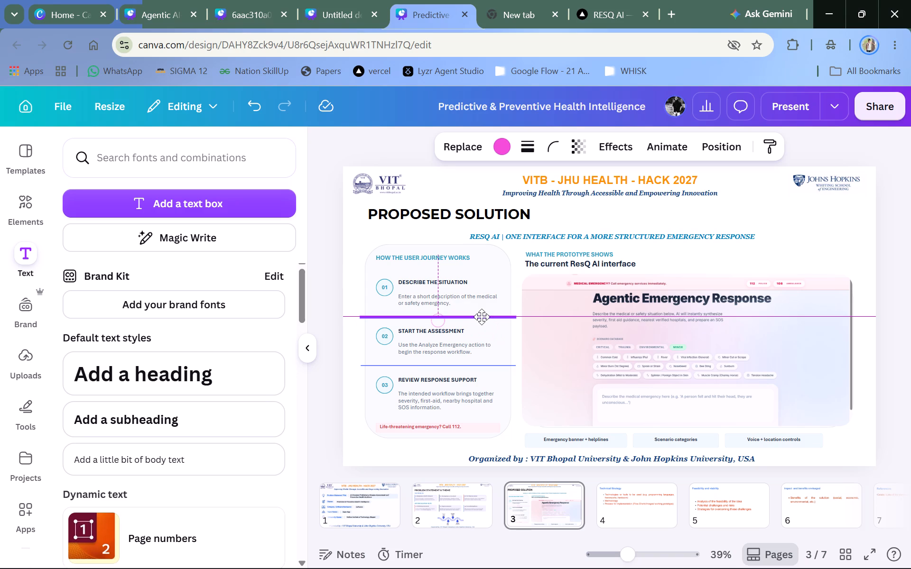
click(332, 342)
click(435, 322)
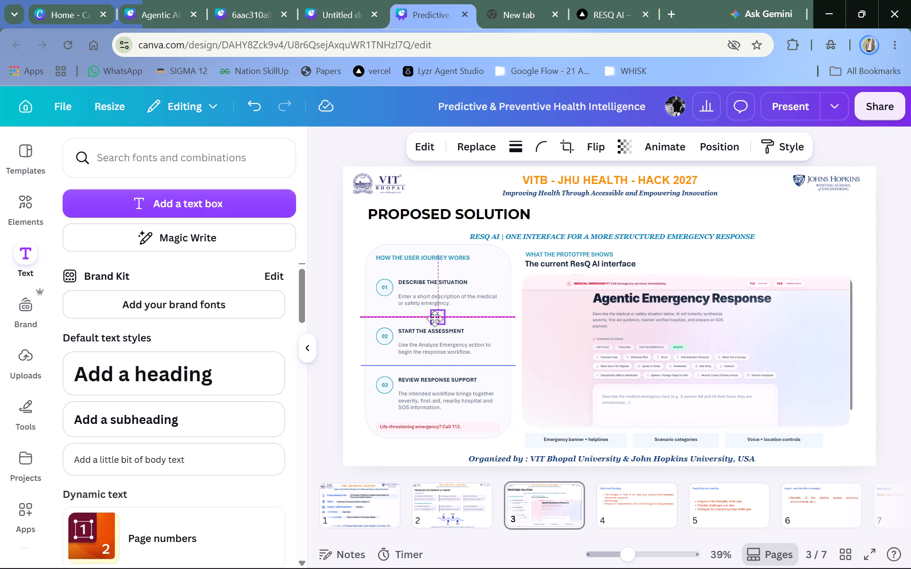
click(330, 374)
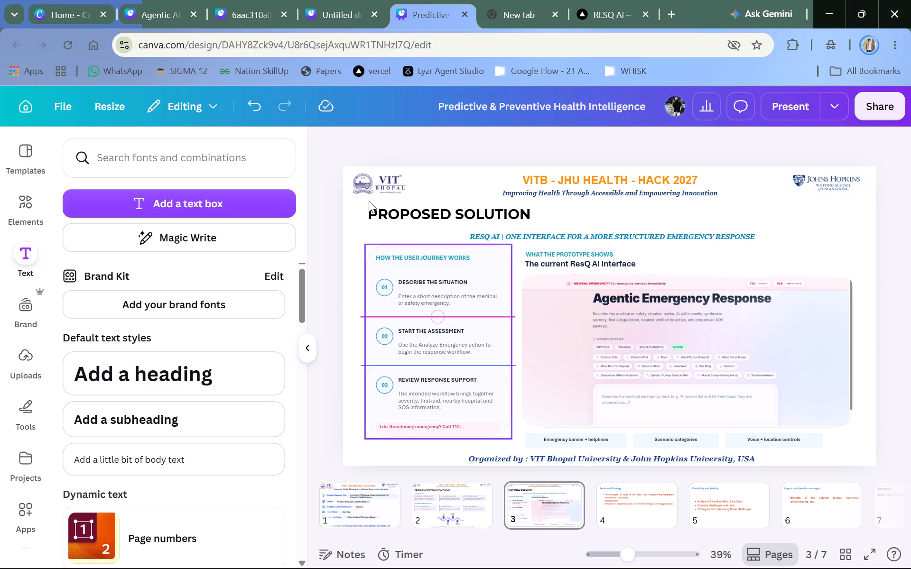
Copy the small circle from the blue divider on the Agentic AI deck's page 4 and centre it on page 3's blue divider line.
click(186, 0)
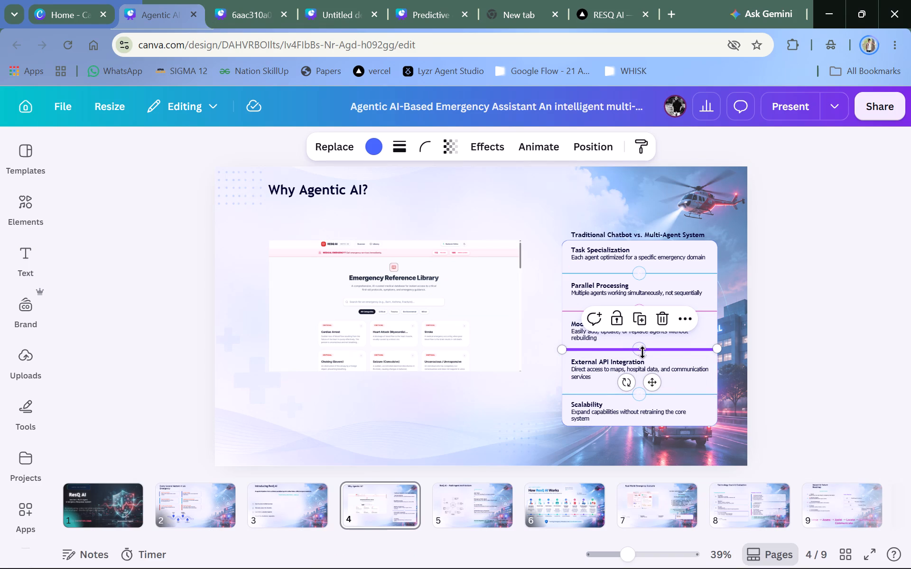
click(796, 353)
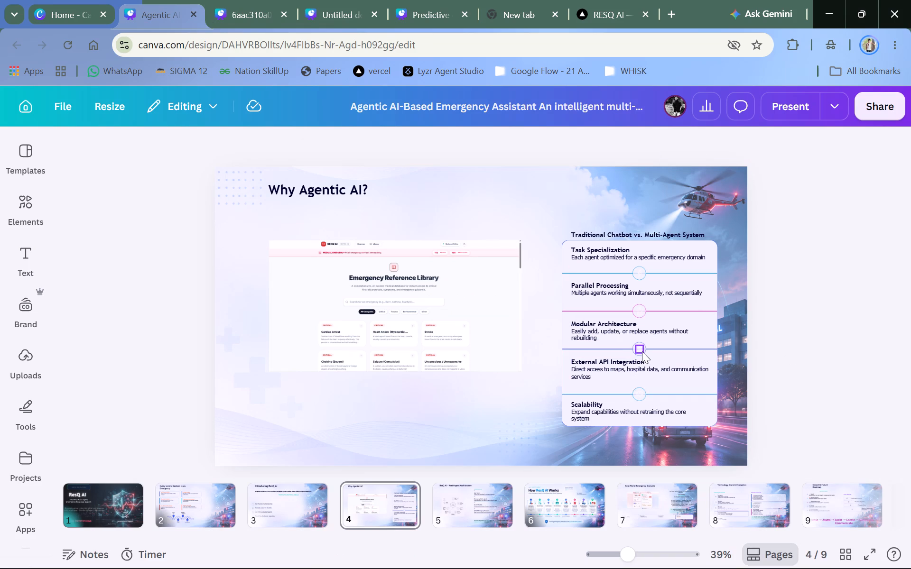
click(646, 353)
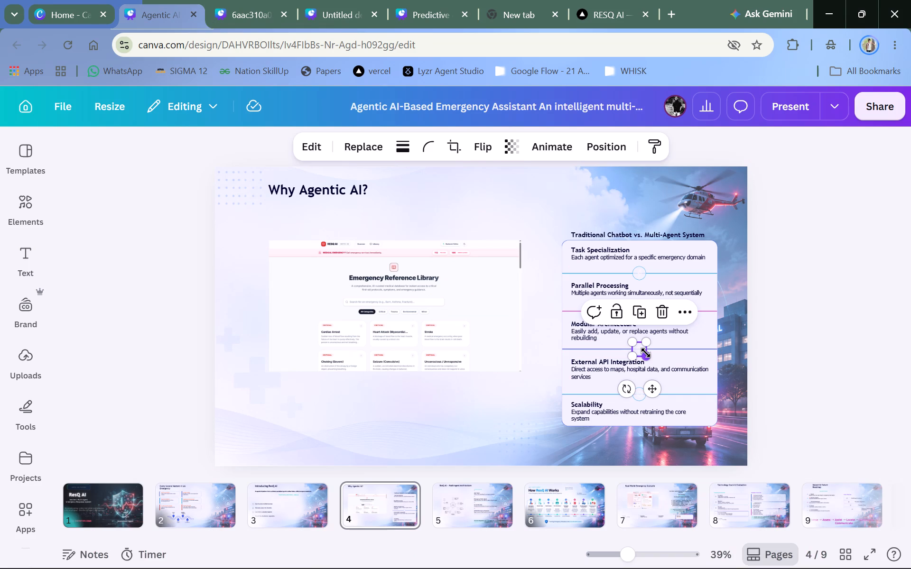
key(ctrl+c)
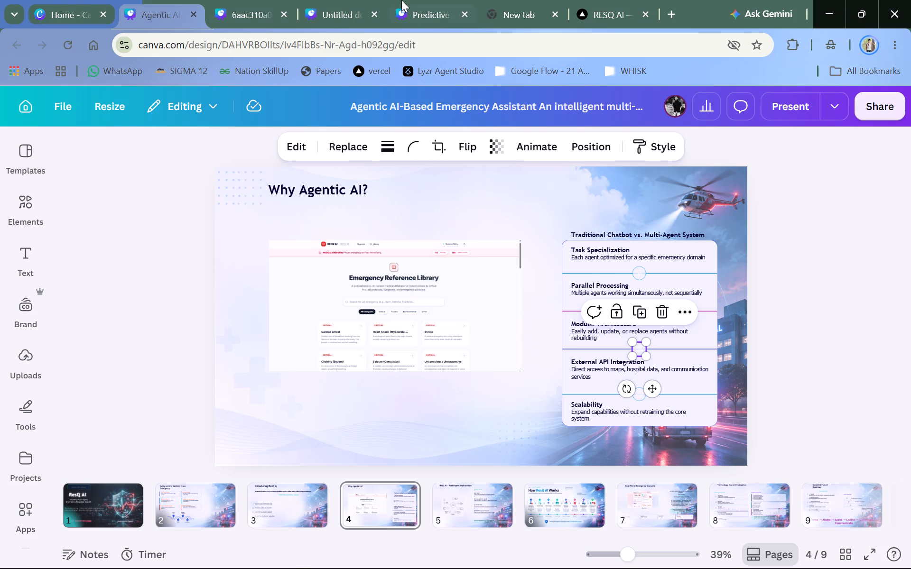
click(401, 0)
click(652, 220)
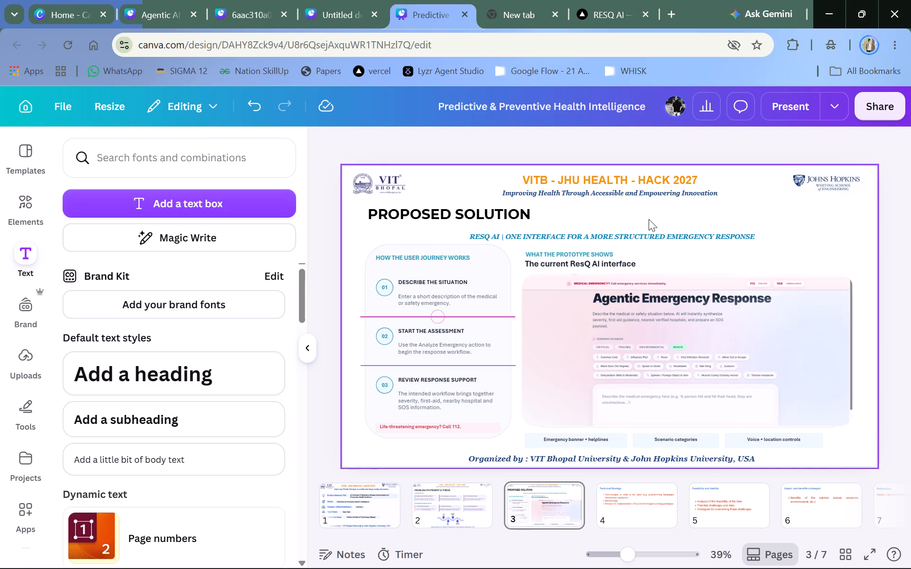
key(ctrl+v)
drag(783, 384, 506, 400)
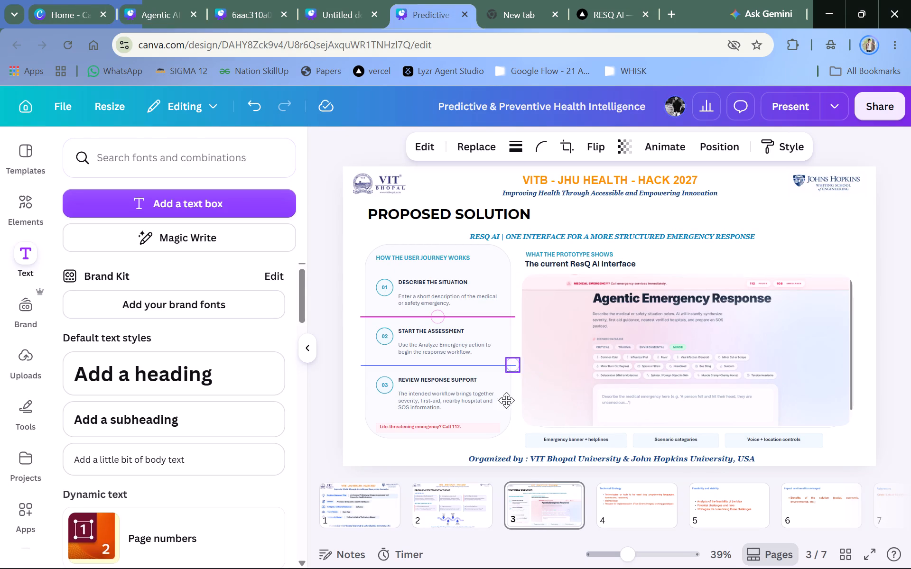
drag(506, 400, 453, 401)
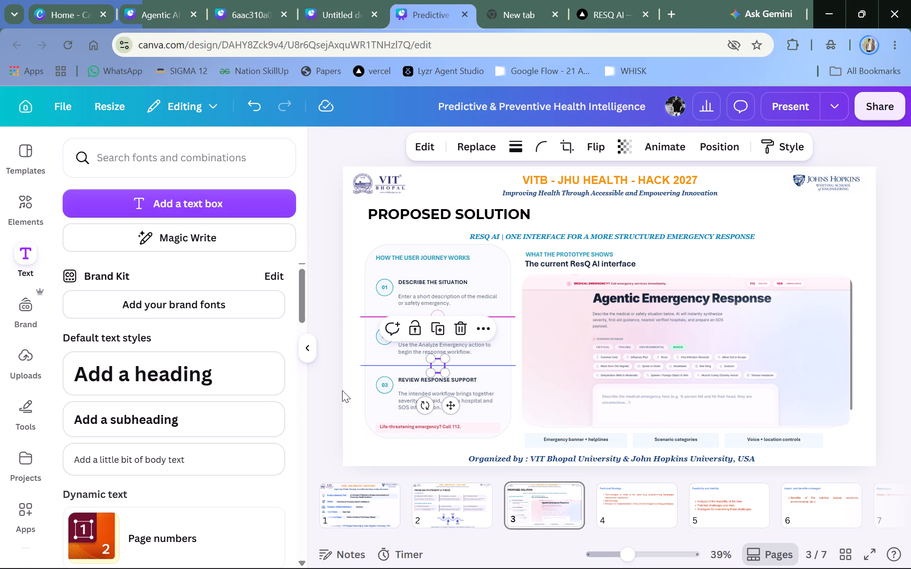
click(325, 395)
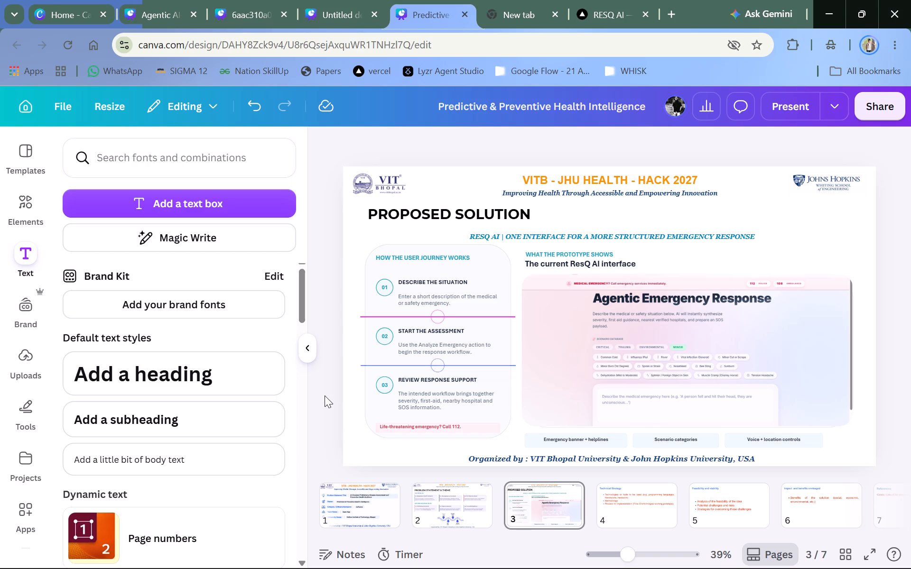
Compare the text style of the "How the user journey works" heading with page 2's "Symptoms are hard to interpret" heading and page 3's subtitle.
double_click(440, 258)
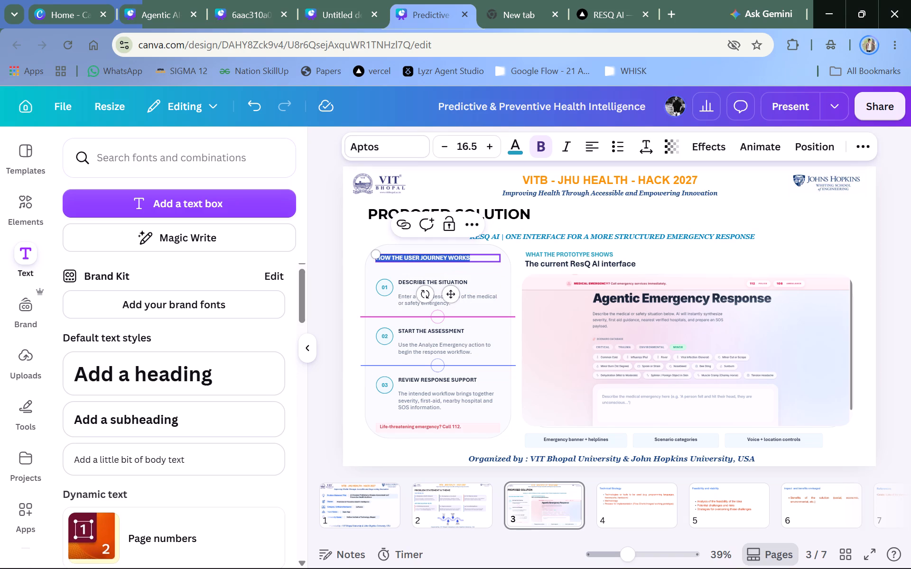
click(337, 288)
click(390, 258)
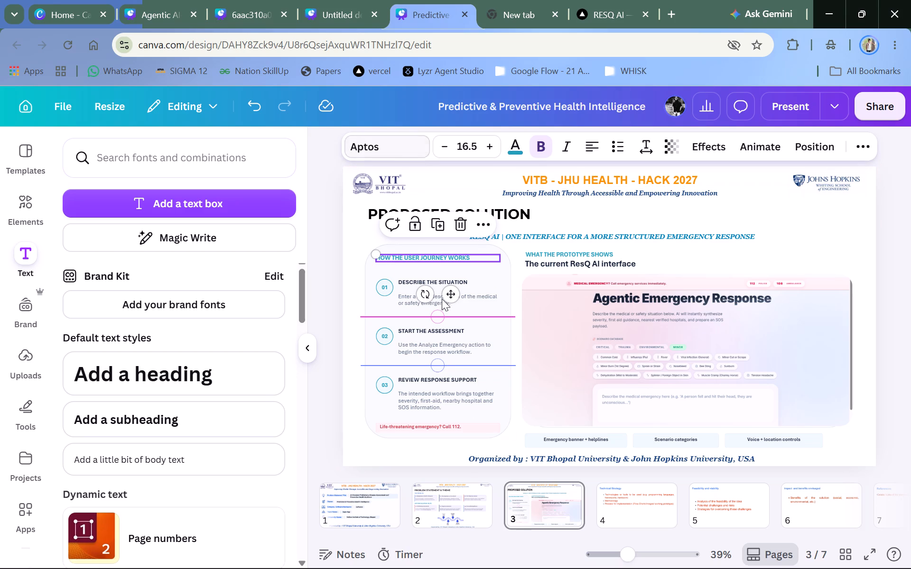
click(455, 488)
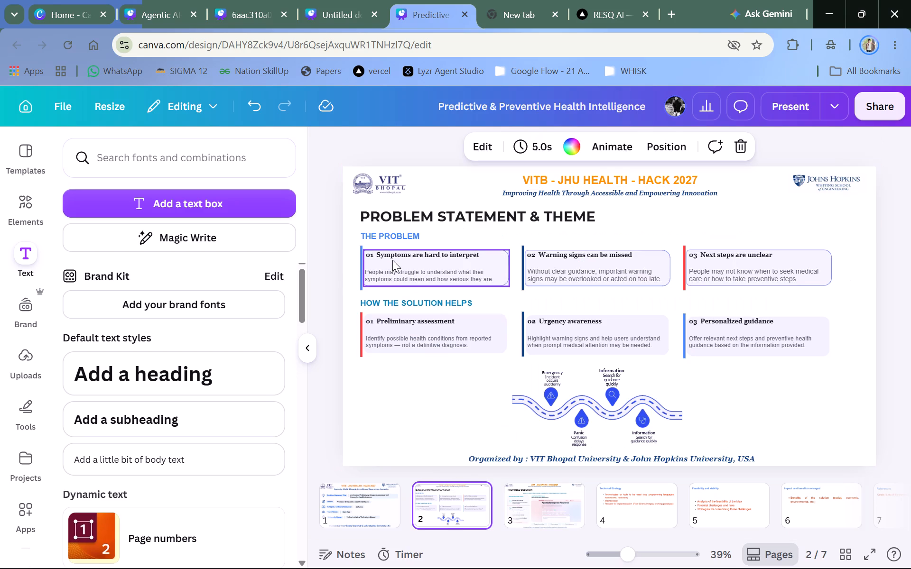
click(392, 258)
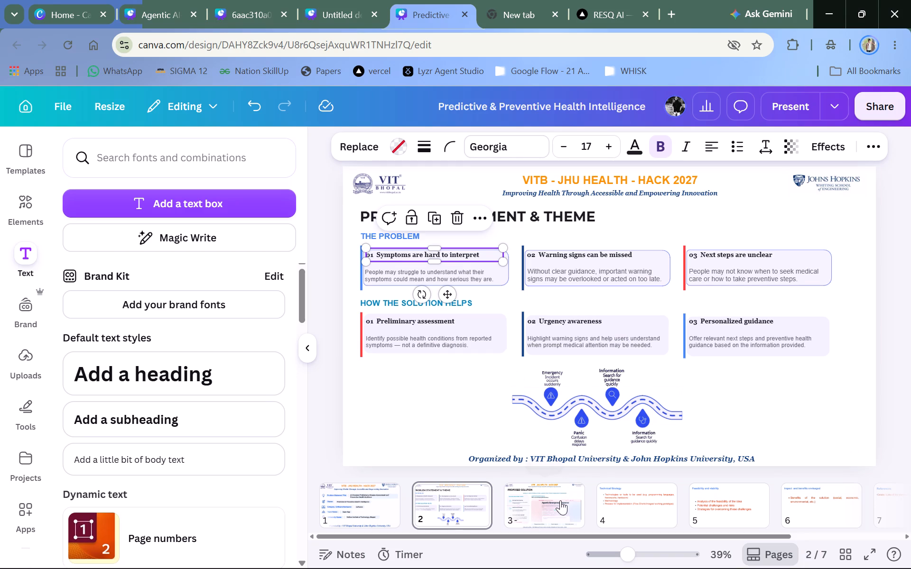
click(560, 500)
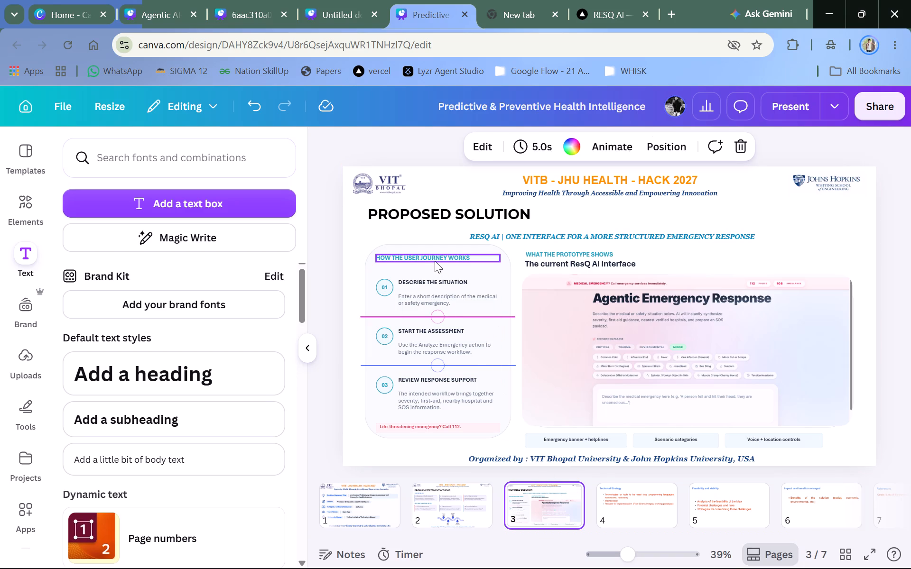
click(431, 259)
click(503, 239)
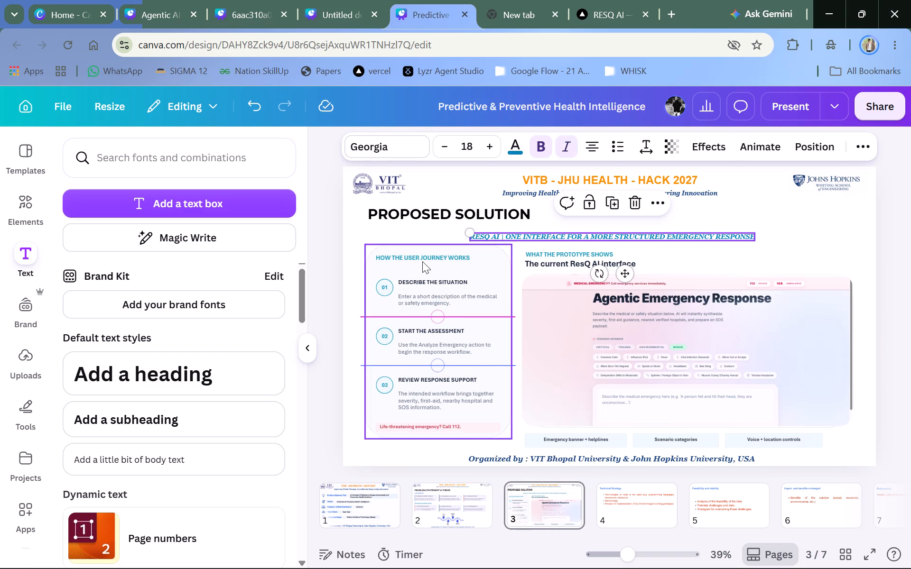
Increase the font size of the "How the user journey works" heading to 18.5.
click(408, 260)
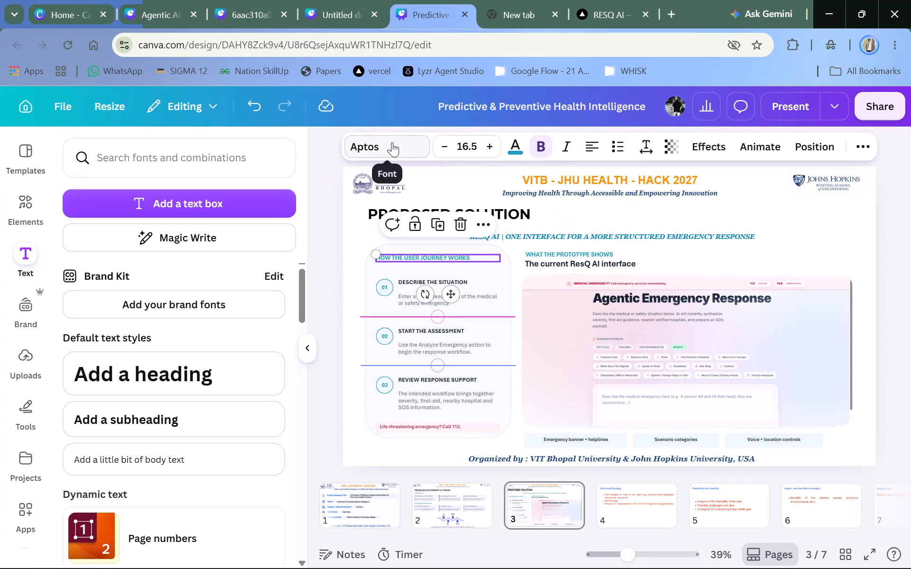
click(488, 149)
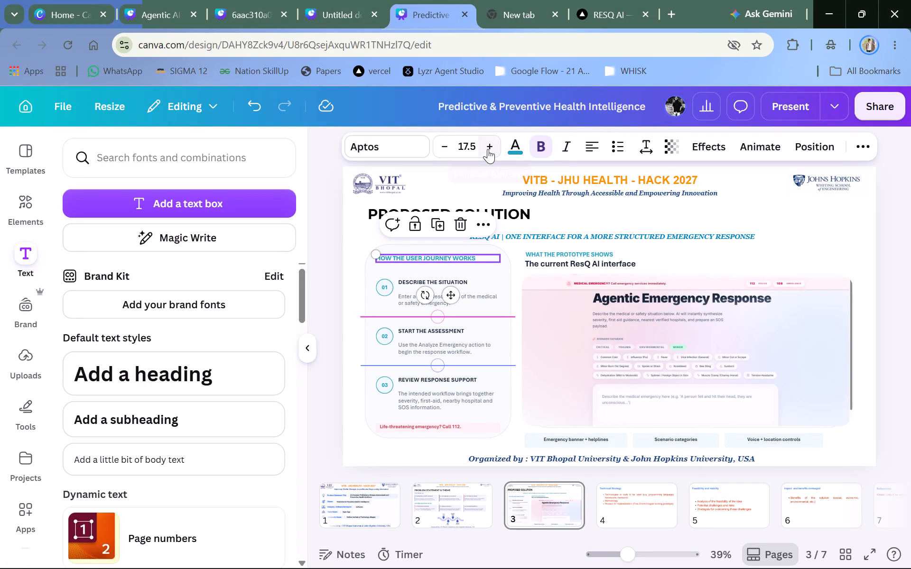
click(488, 149)
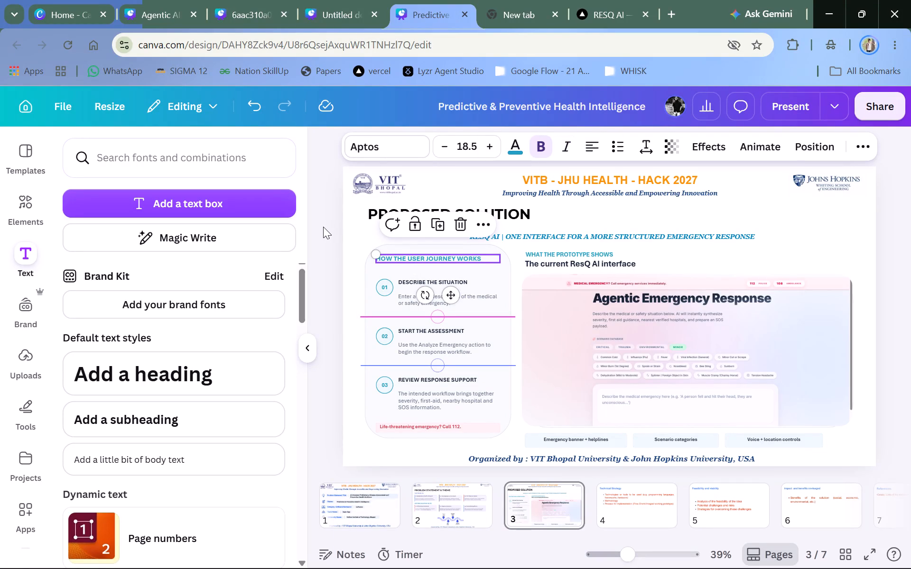
click(323, 227)
click(401, 254)
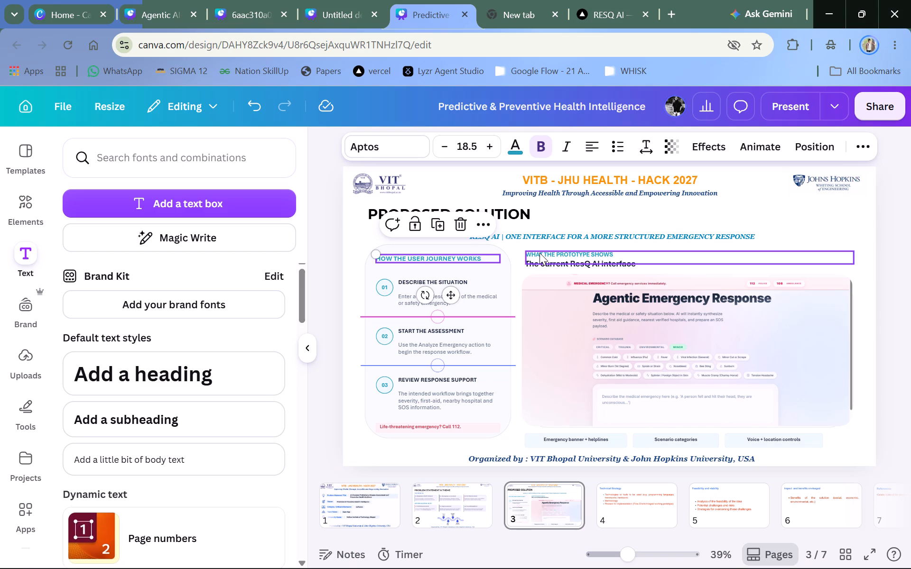
Increase the font size of the "What the prototype shows" heading to 18.5.
click(600, 256)
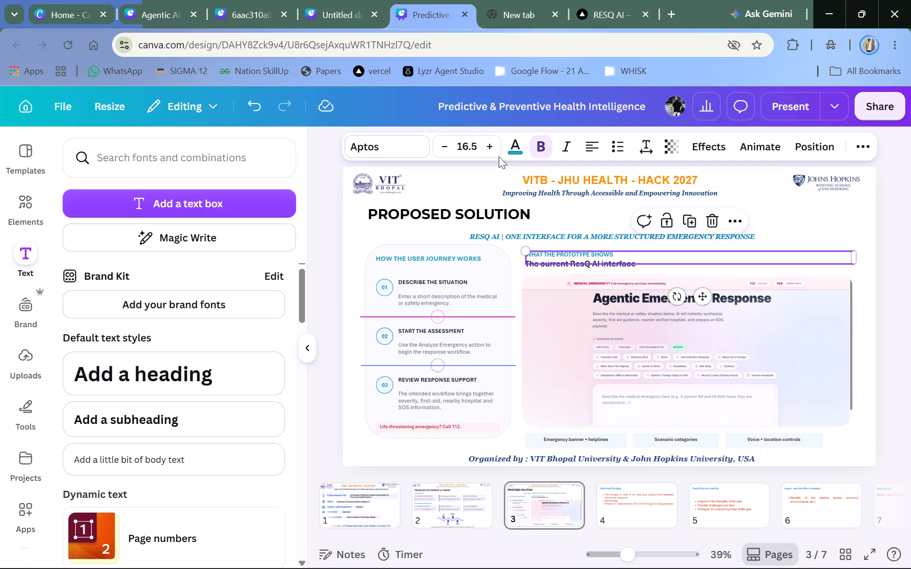
double_click(485, 154)
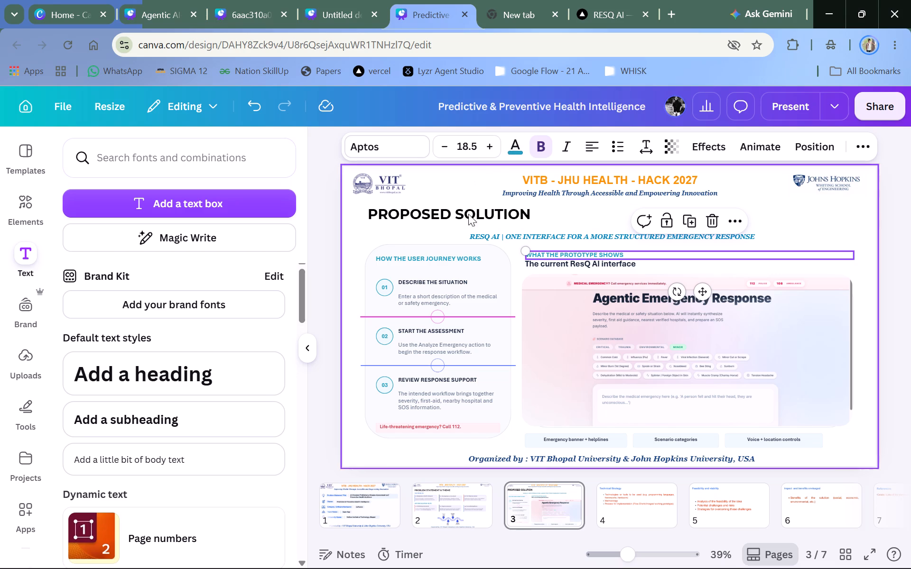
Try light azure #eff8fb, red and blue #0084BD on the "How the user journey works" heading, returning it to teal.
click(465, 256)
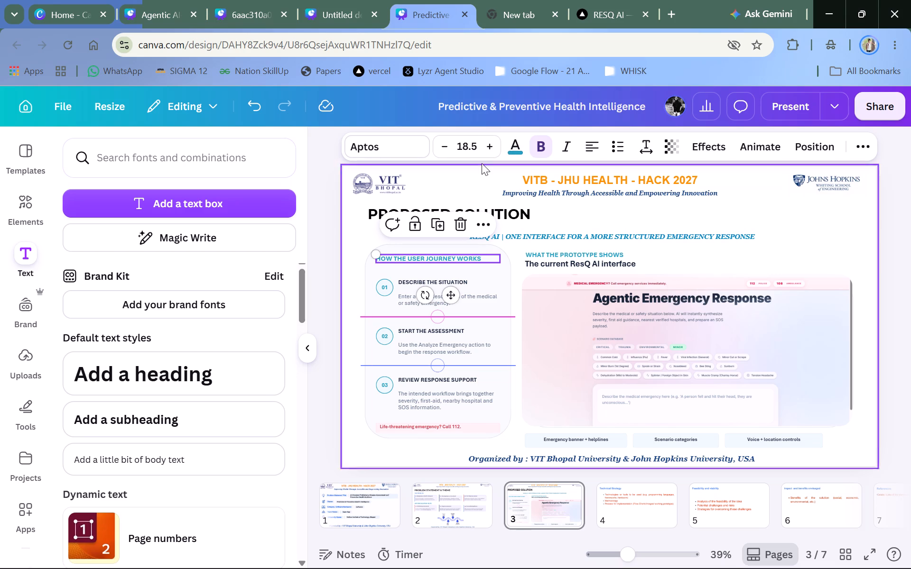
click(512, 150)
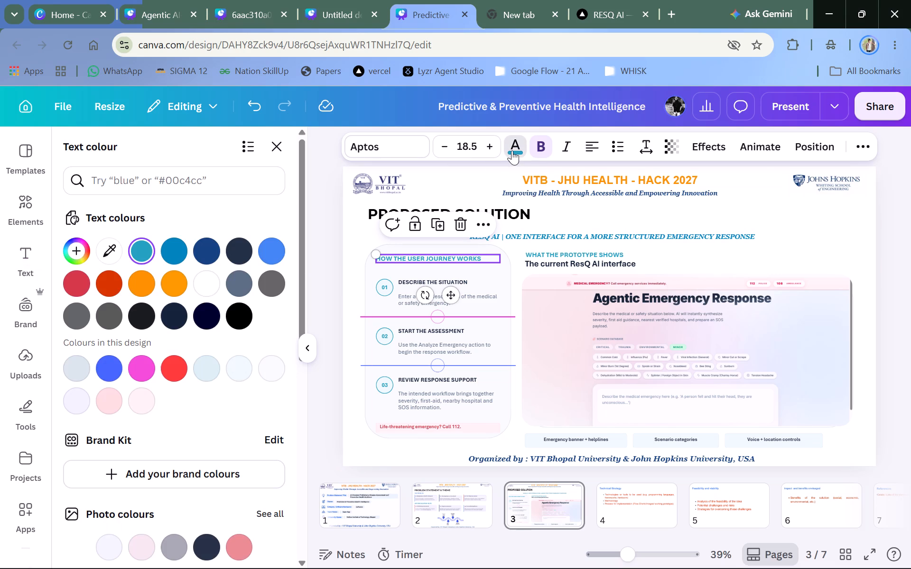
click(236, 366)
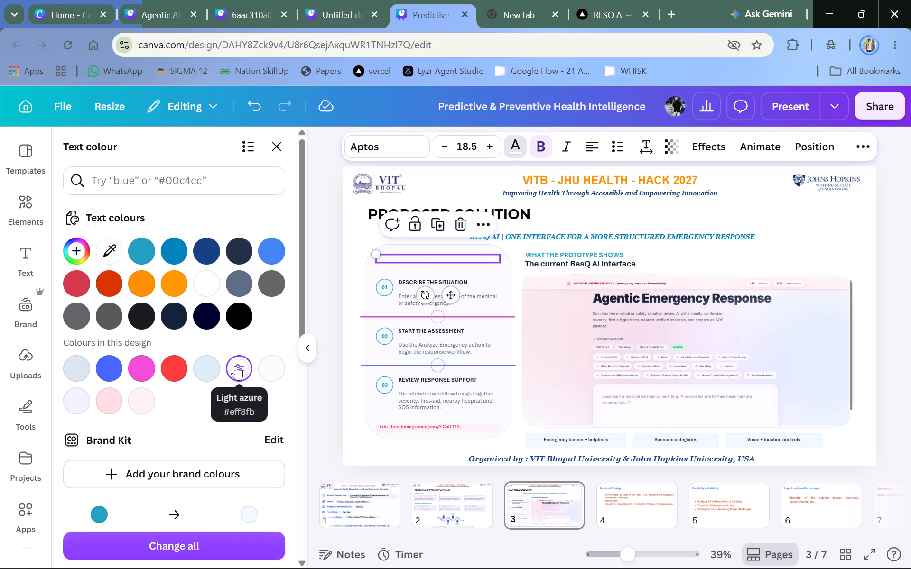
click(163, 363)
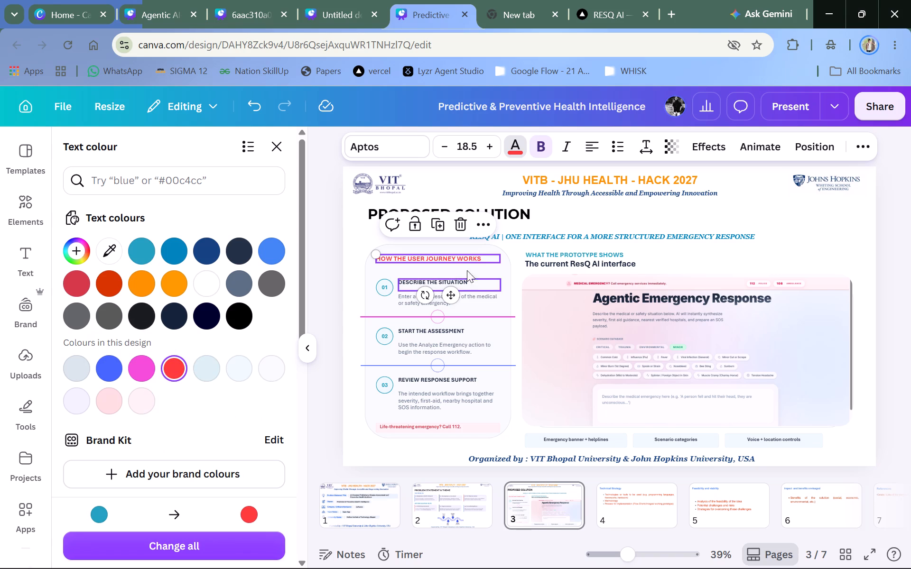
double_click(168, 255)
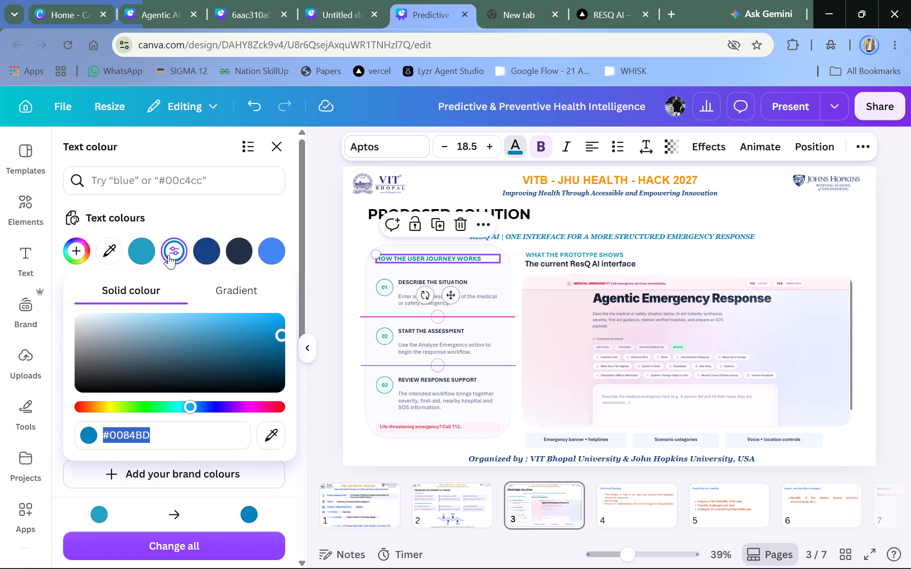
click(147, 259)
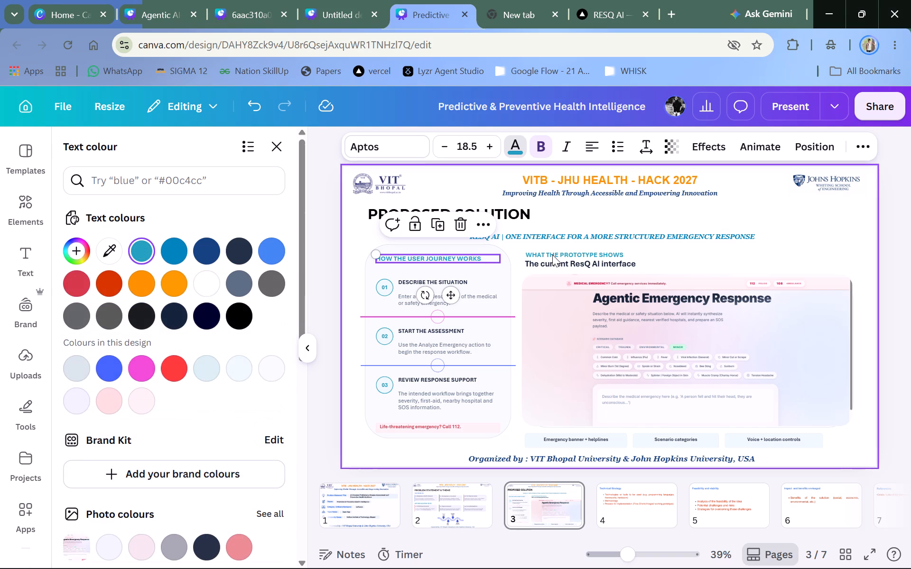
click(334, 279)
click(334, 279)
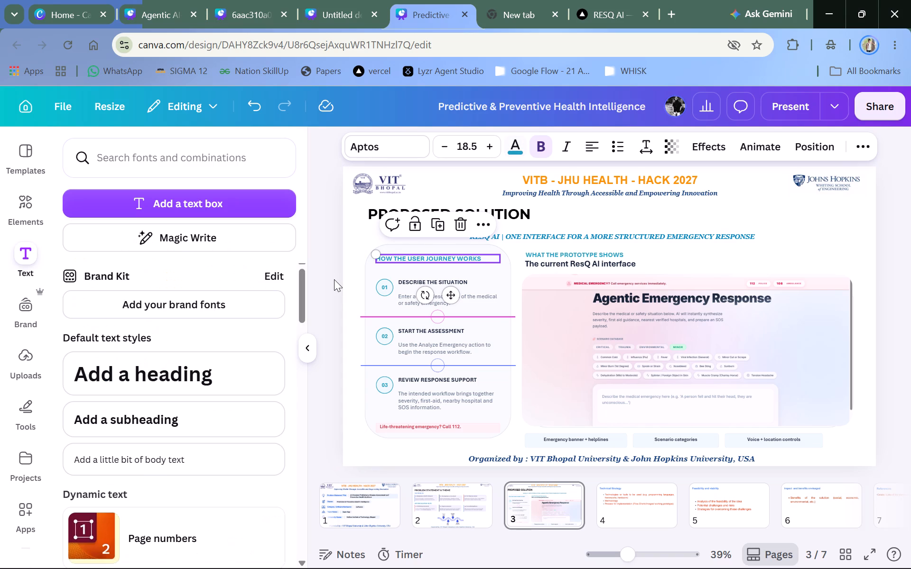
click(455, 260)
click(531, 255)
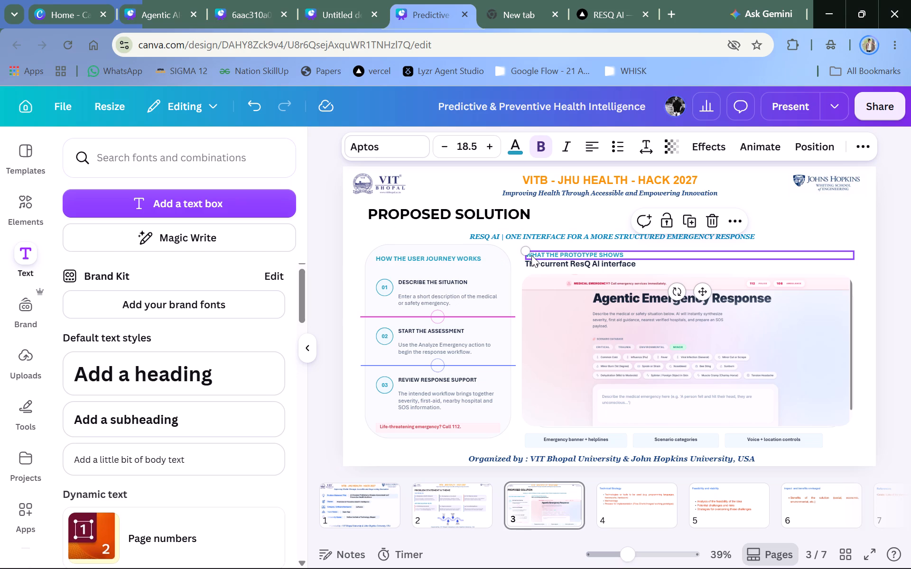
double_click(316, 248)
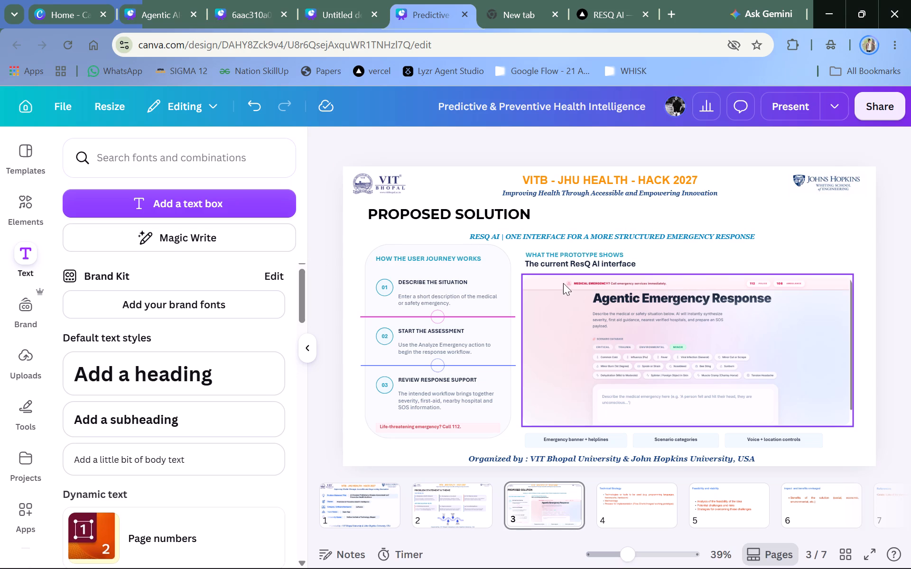
Delete the "The current ResQ AI interface" text beneath the "What the prototype shows" heading.
double_click(570, 263)
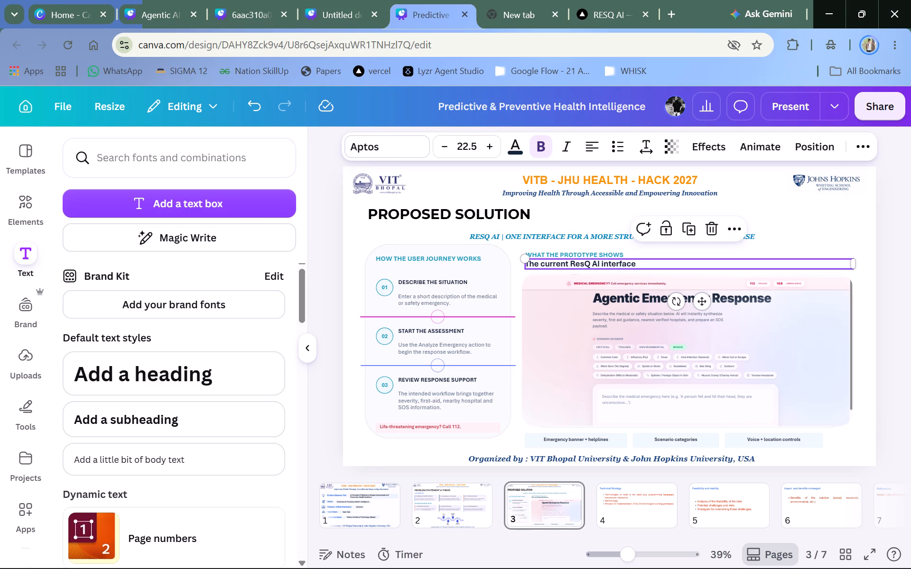
key(BackSpace)
key(BackSpace)
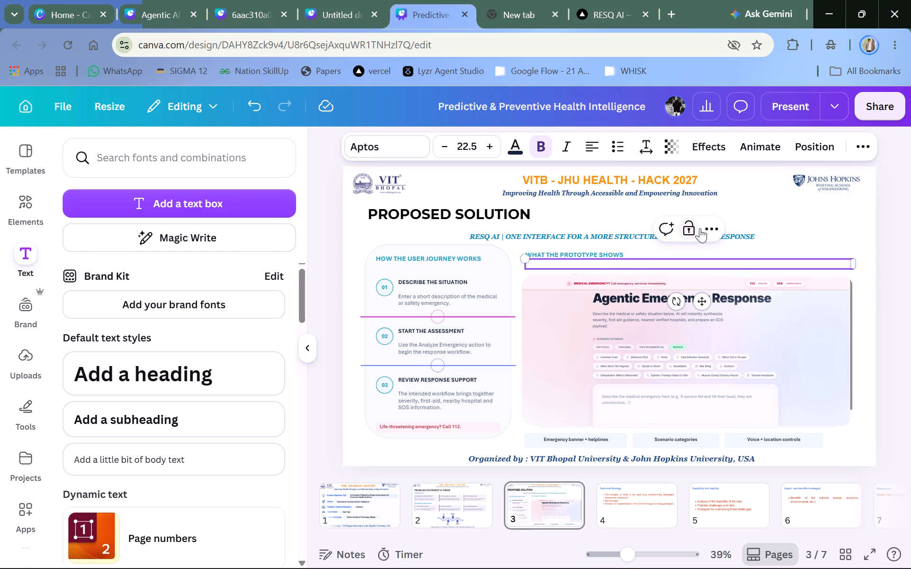
click(706, 228)
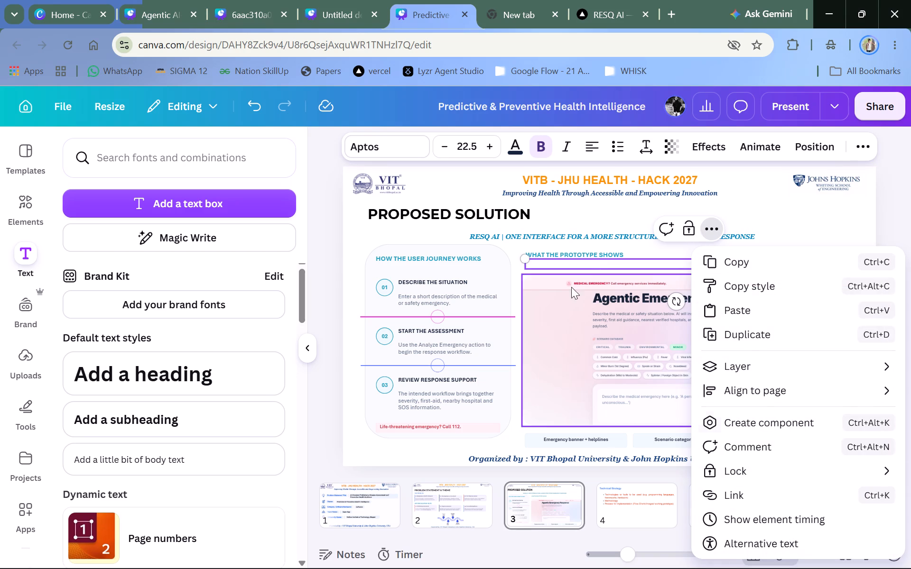
click(597, 266)
key(BackSpace)
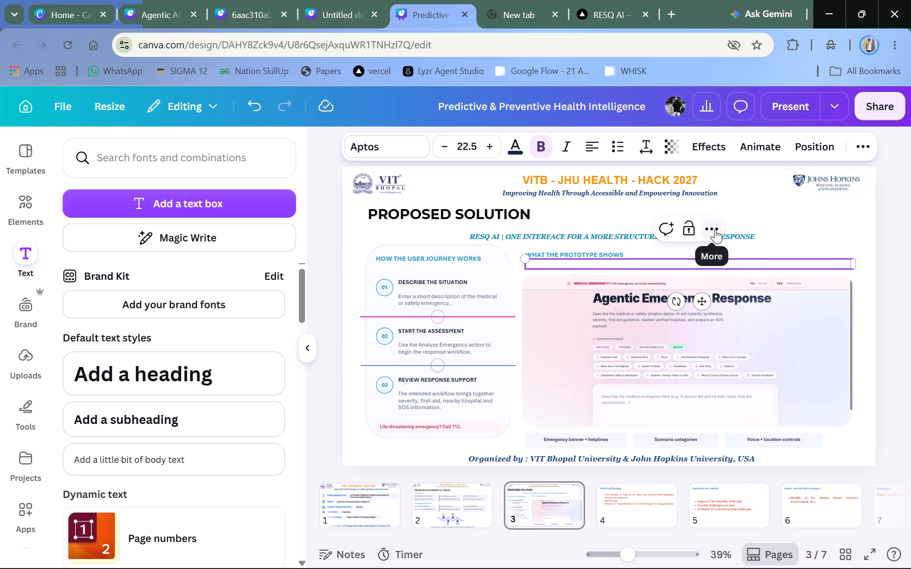
Restore the cleared "The current ResQ AI interface" text and delete its whole text box instead.
key(Delete)
click(261, 112)
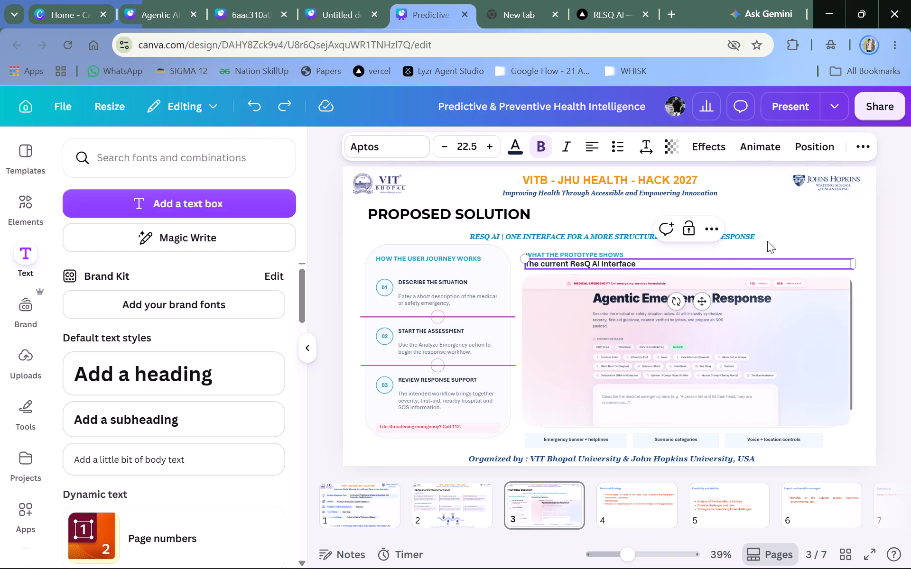
click(895, 250)
double_click(795, 261)
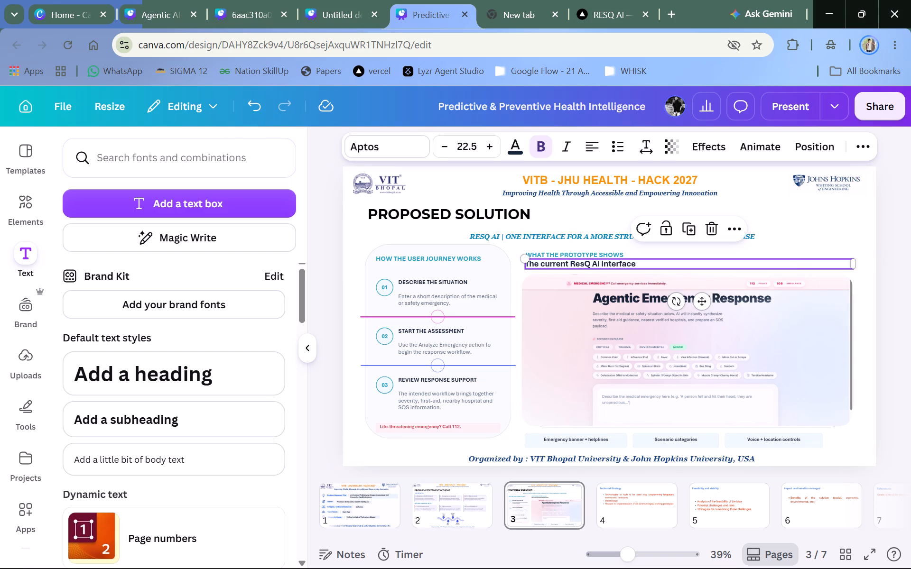
click(795, 261)
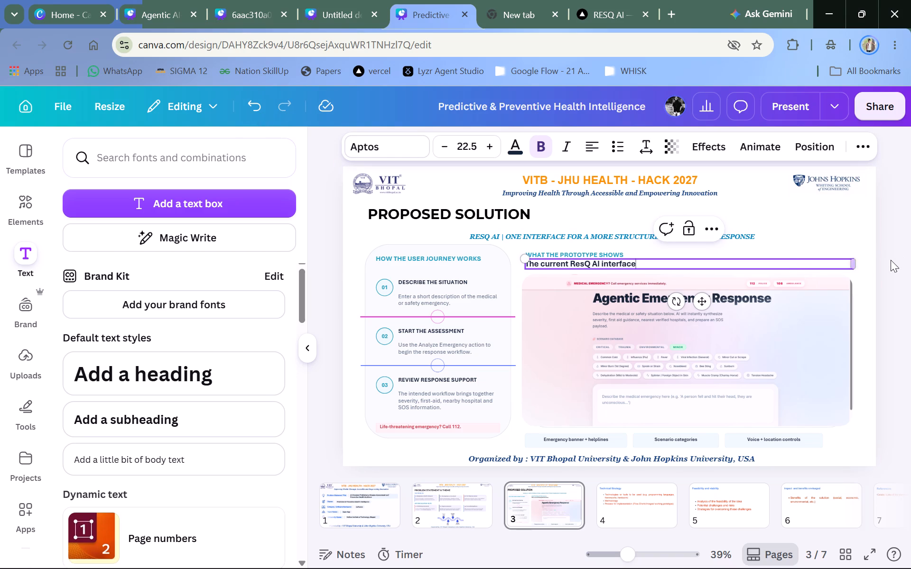
click(895, 260)
click(815, 260)
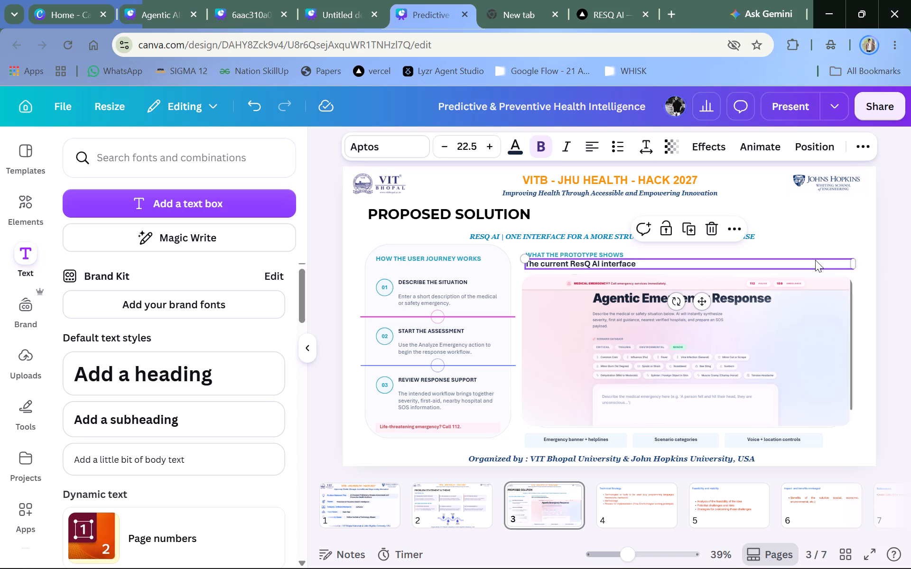
key(BackSpace)
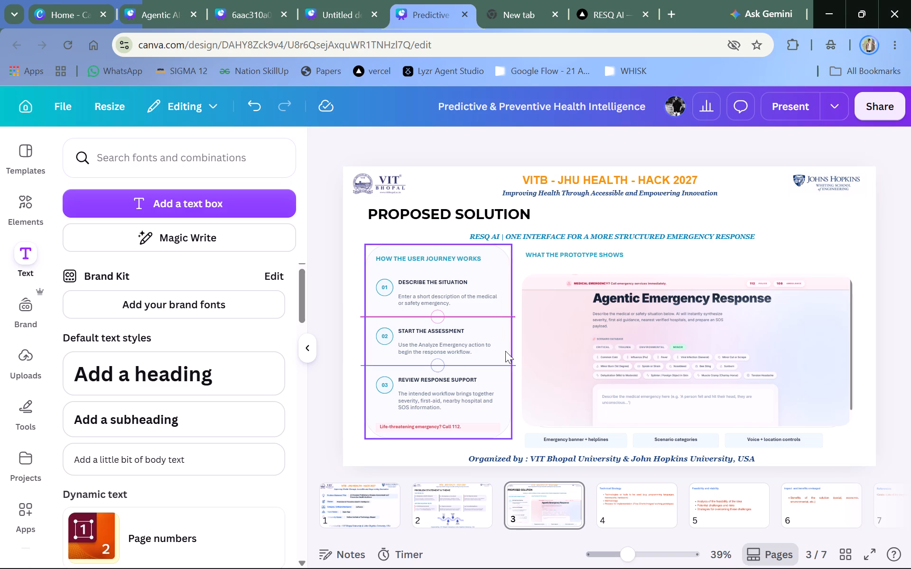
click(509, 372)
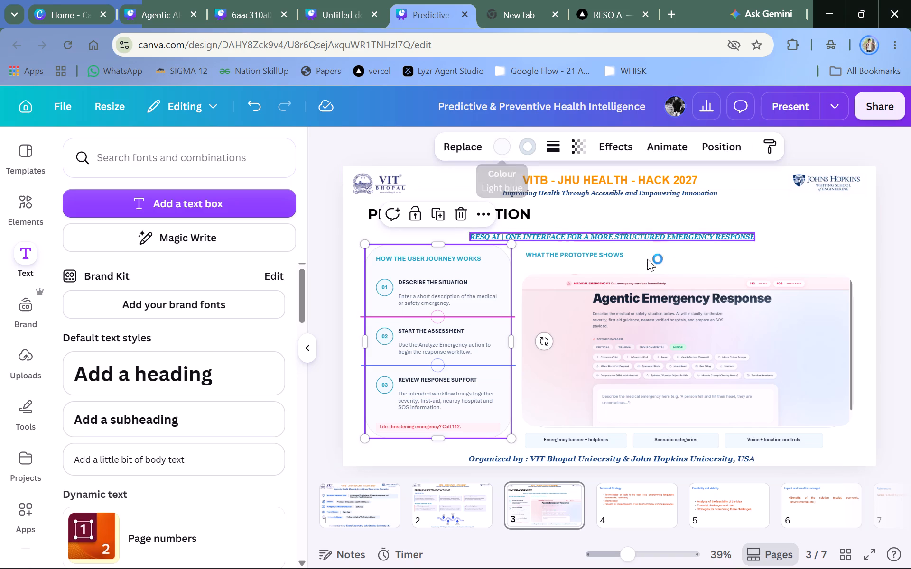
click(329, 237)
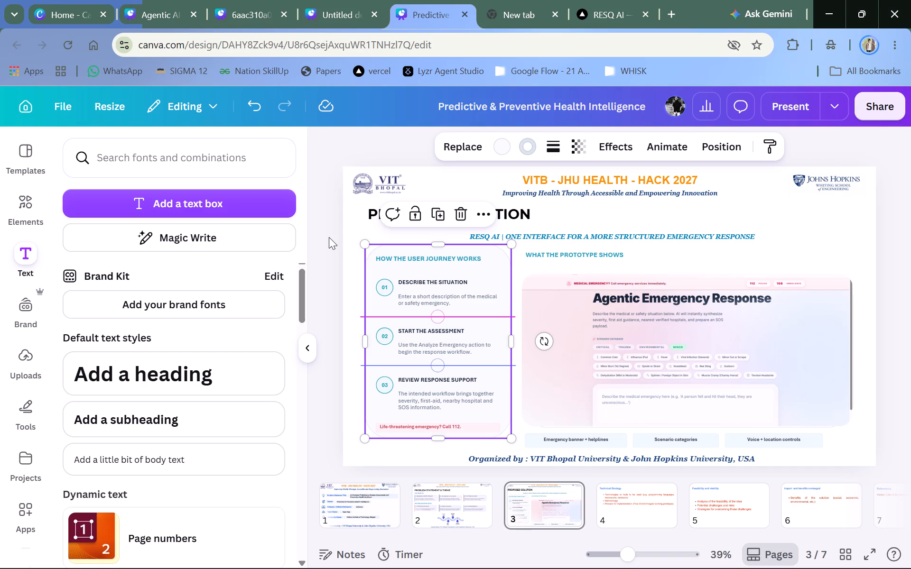
Set the font of the "Describe the situation", "Start the assessment" and "Review response support" headings to Playfair Display.
click(428, 278)
double_click(389, 148)
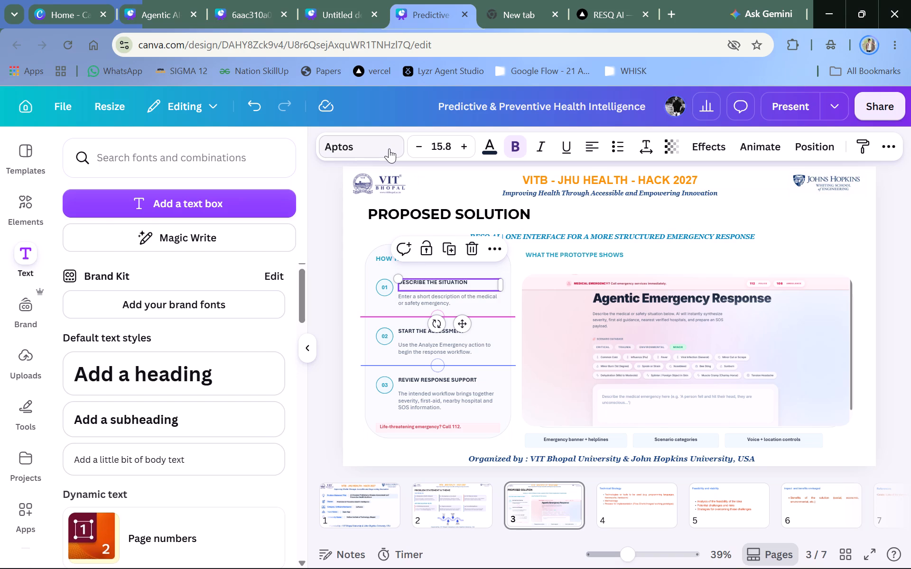
click(389, 148)
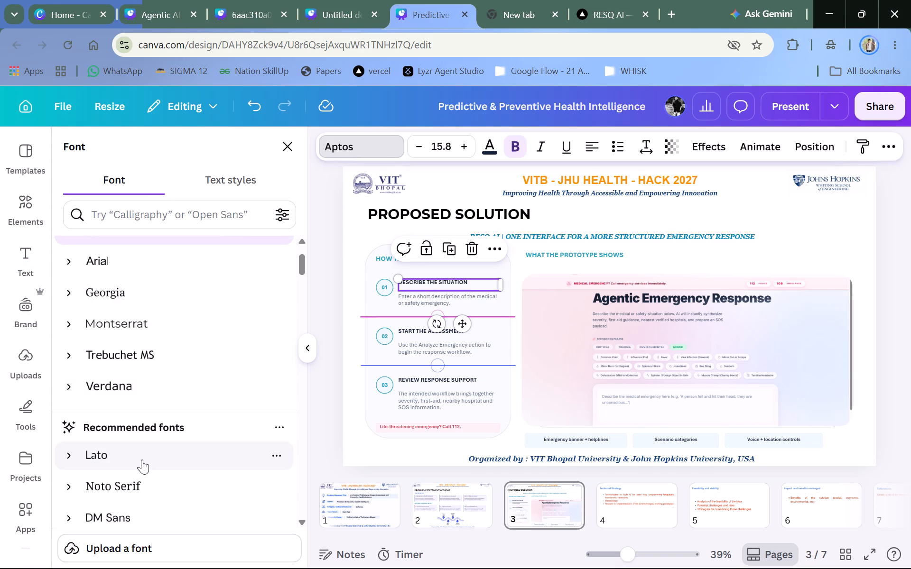
scroll(142, 459, up, 4)
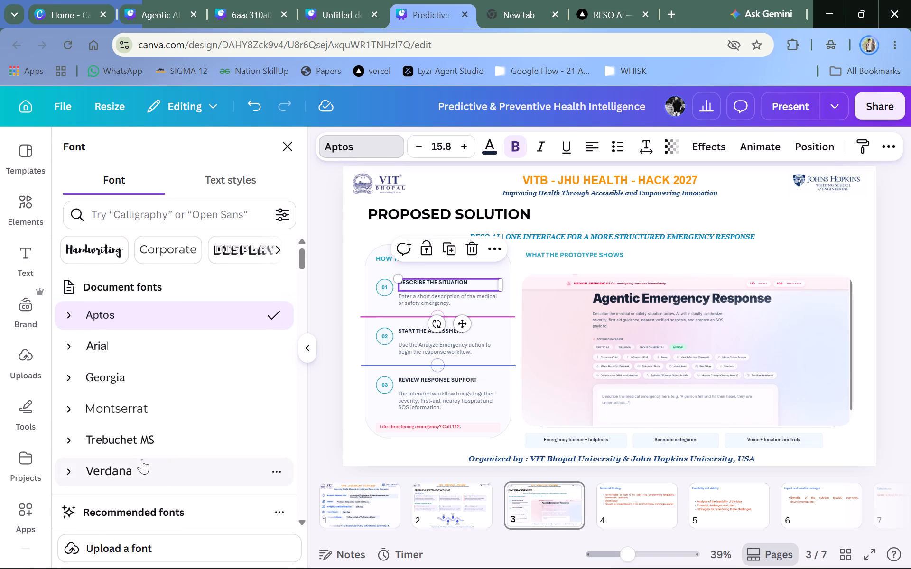
scroll(142, 459, up, 1)
scroll(142, 459, down, 6)
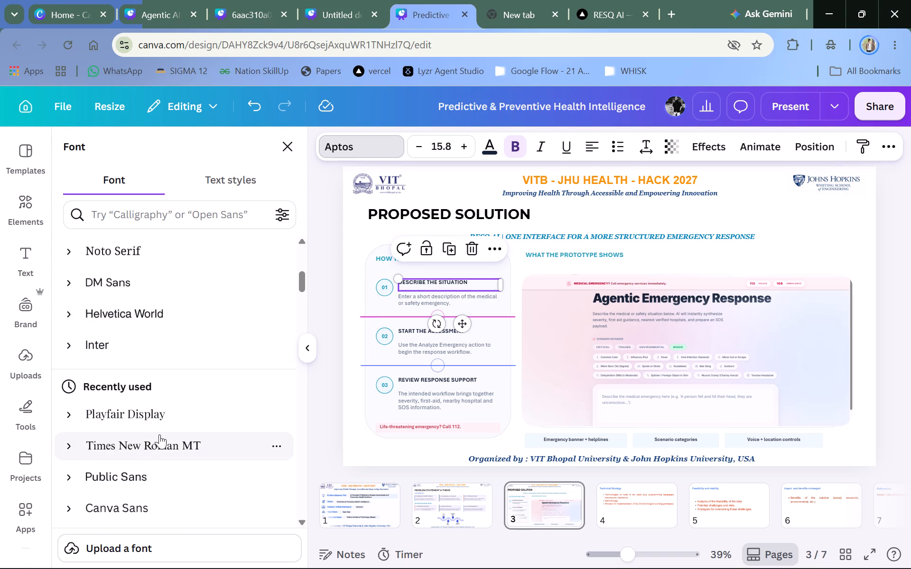
click(170, 421)
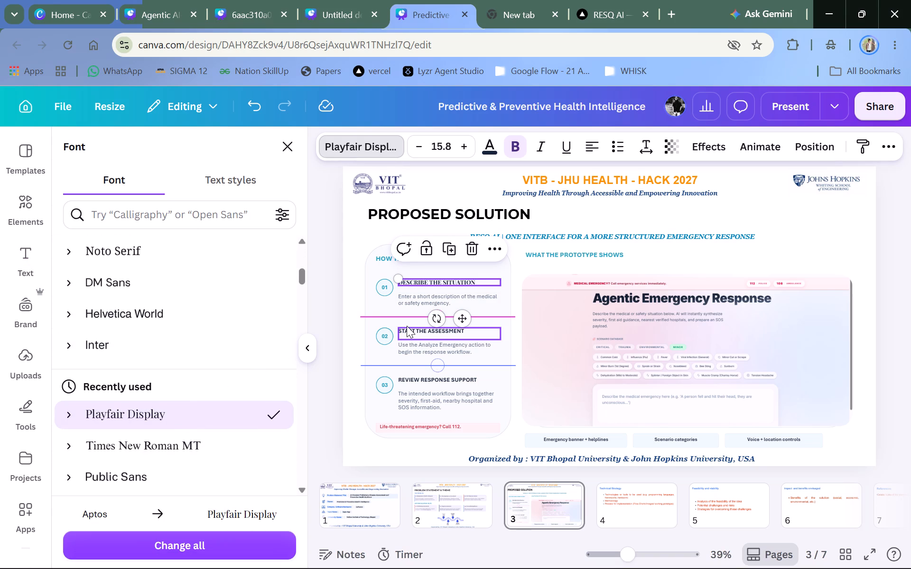
click(407, 327)
click(191, 410)
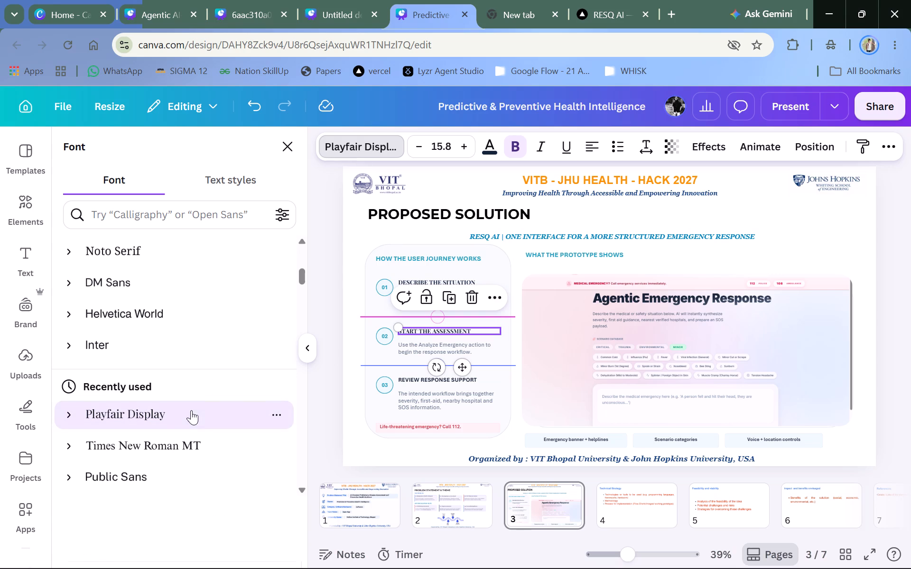
click(454, 376)
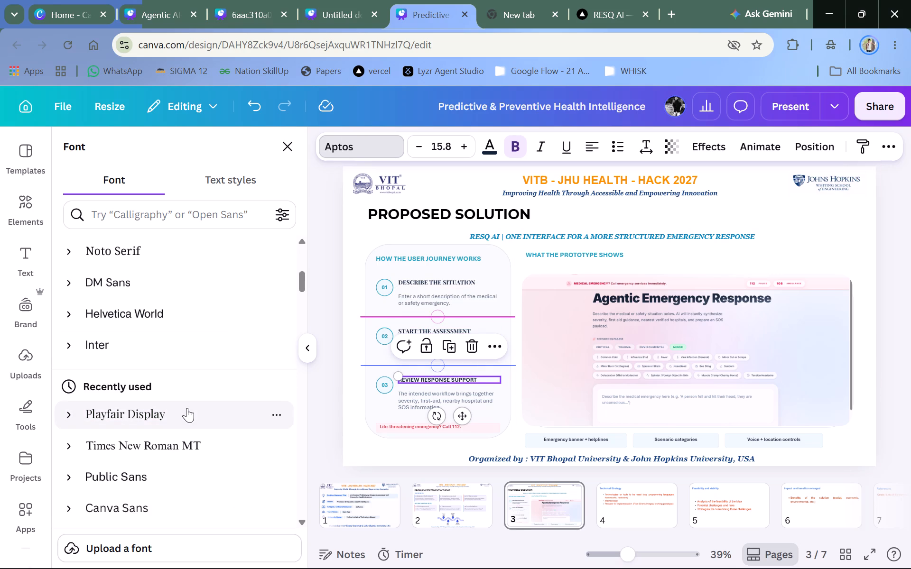
click(187, 408)
Check page 2's text styling and set the three user journey step descriptions on page 3 to Arial.
click(465, 495)
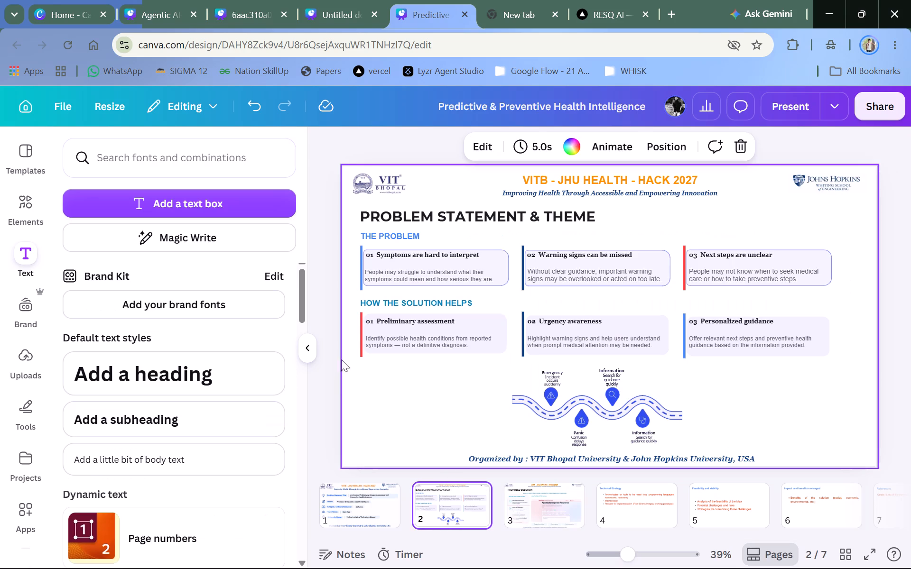
click(378, 342)
click(560, 494)
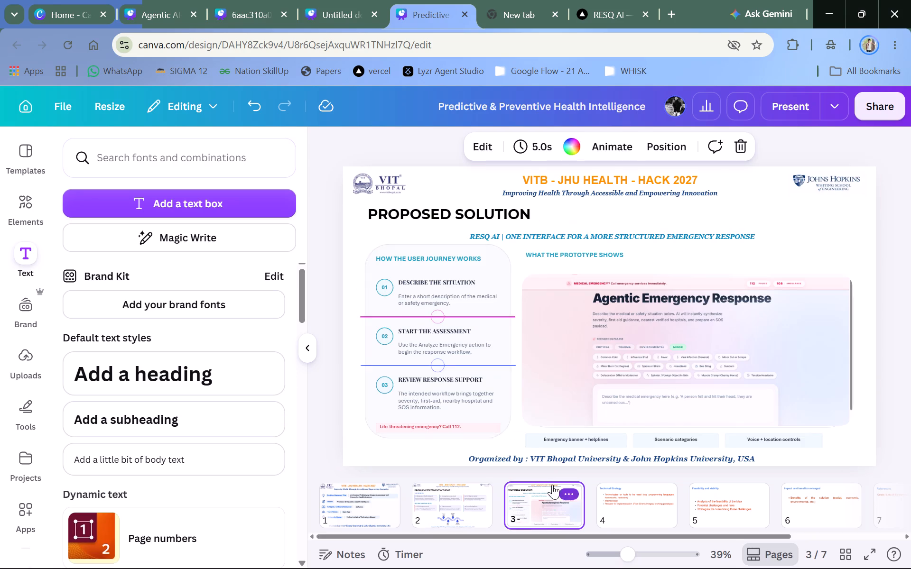
click(427, 300)
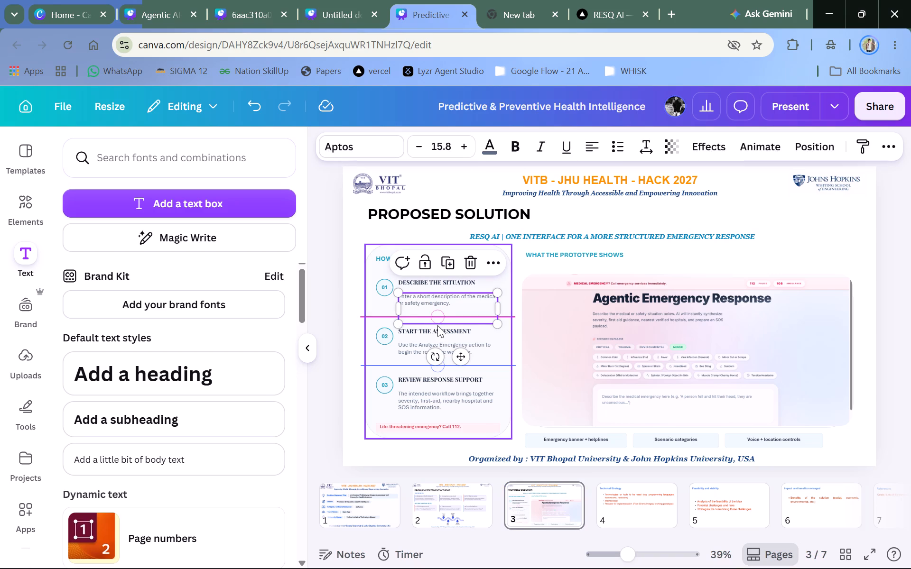
click(367, 154)
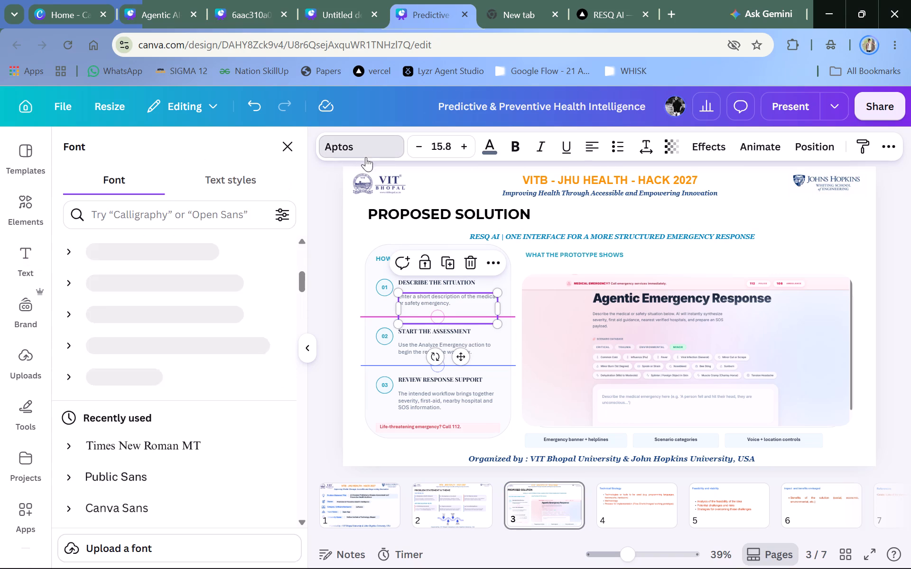
scroll(158, 426, up, 4)
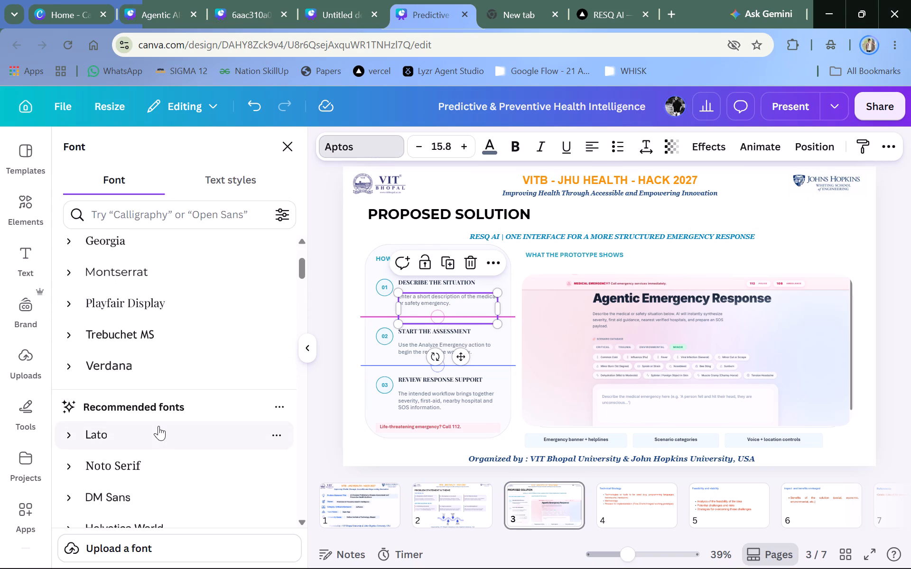
scroll(158, 426, up, 1)
click(166, 347)
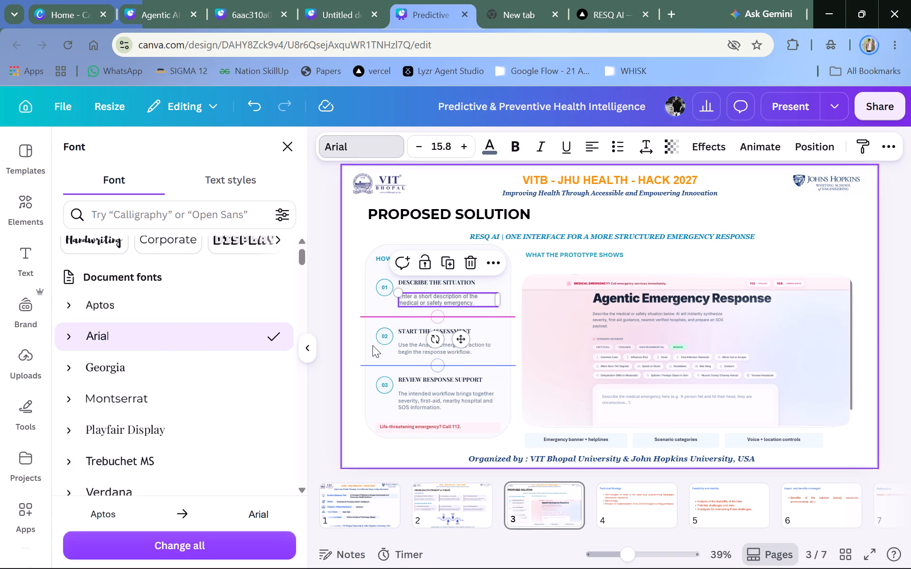
click(404, 345)
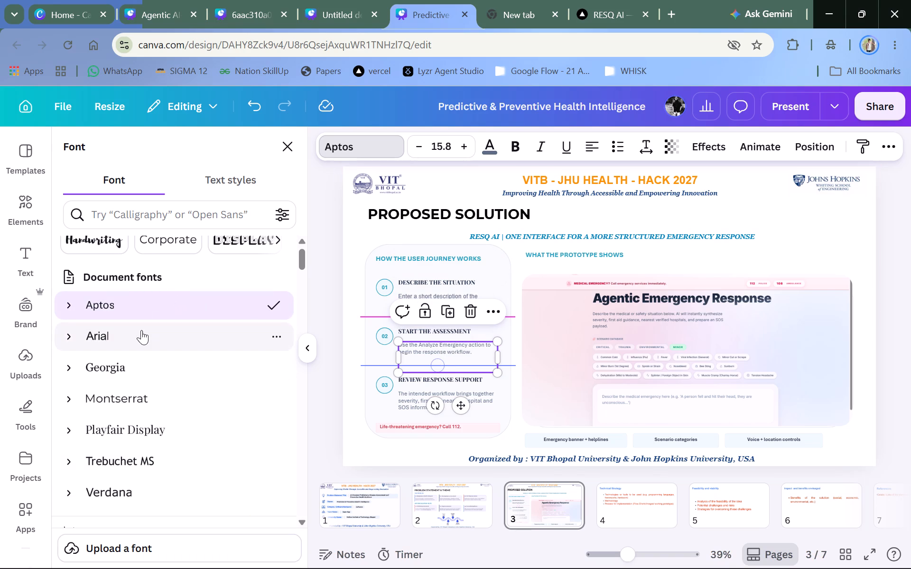
click(175, 334)
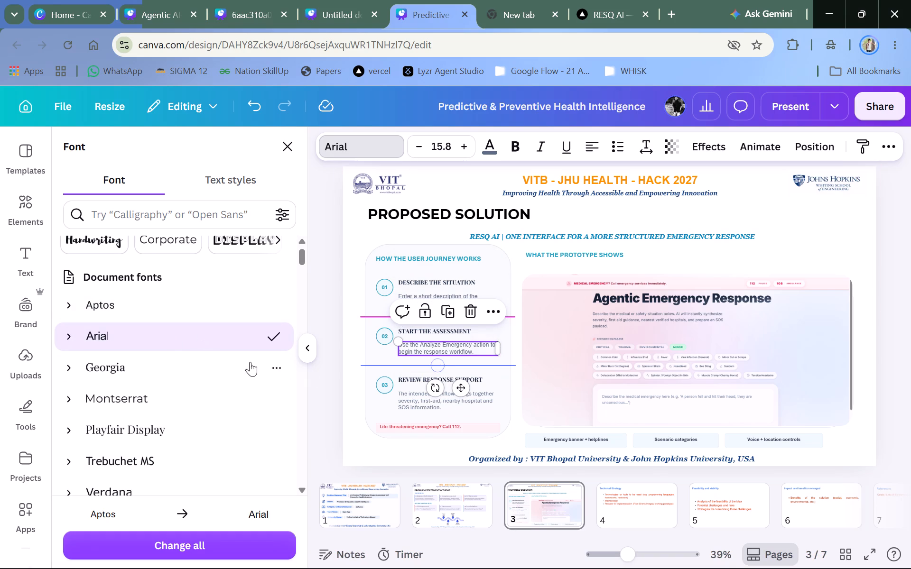
click(407, 397)
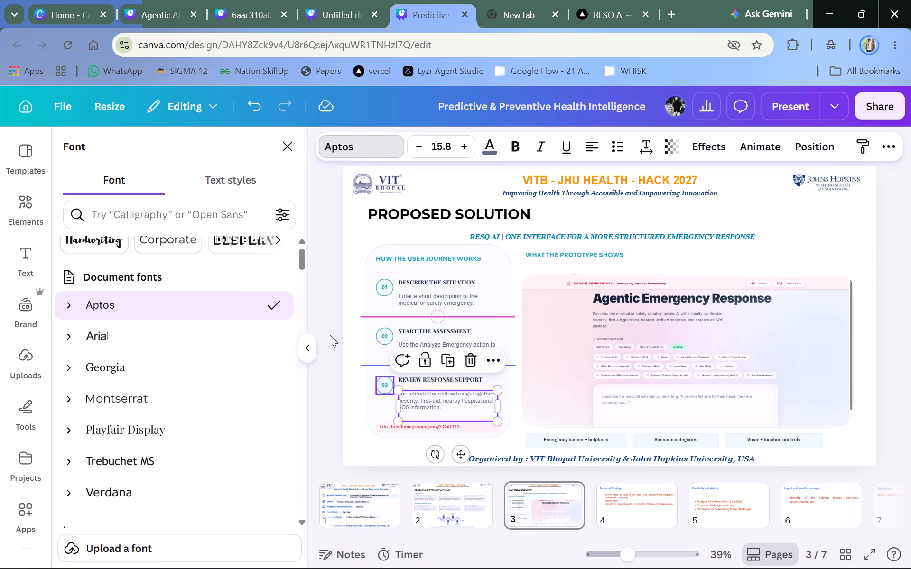
click(180, 341)
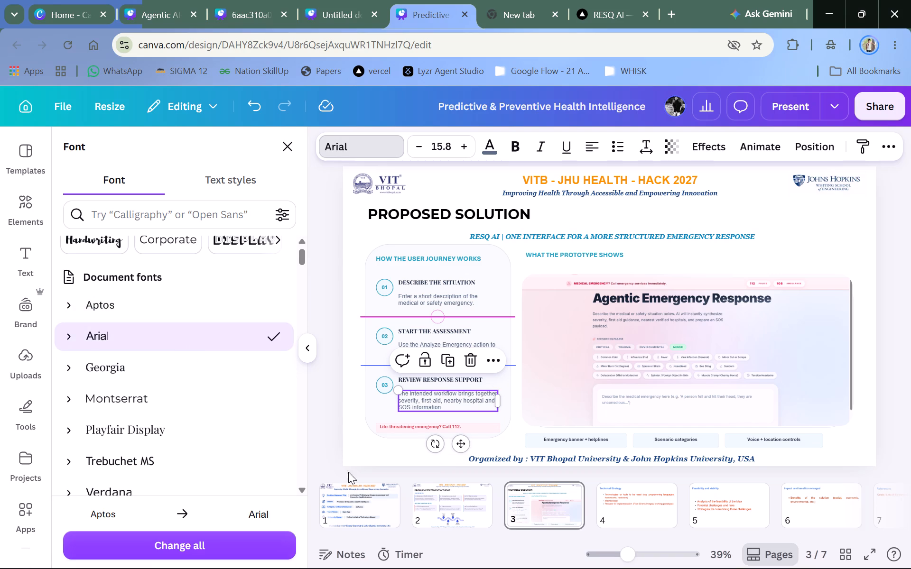
Compare the text styling of page 2's problem cards with the user journey section on page 3.
click(434, 507)
double_click(408, 277)
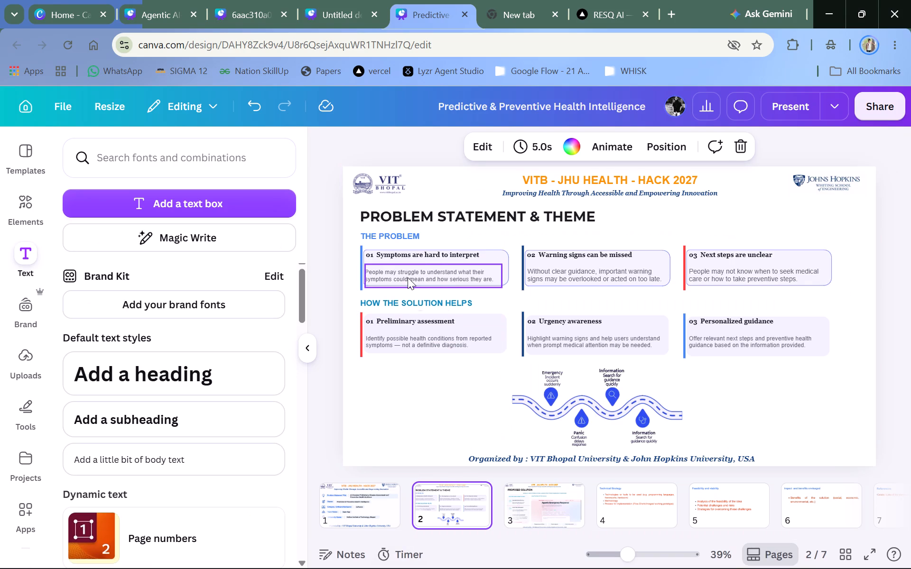
click(532, 488)
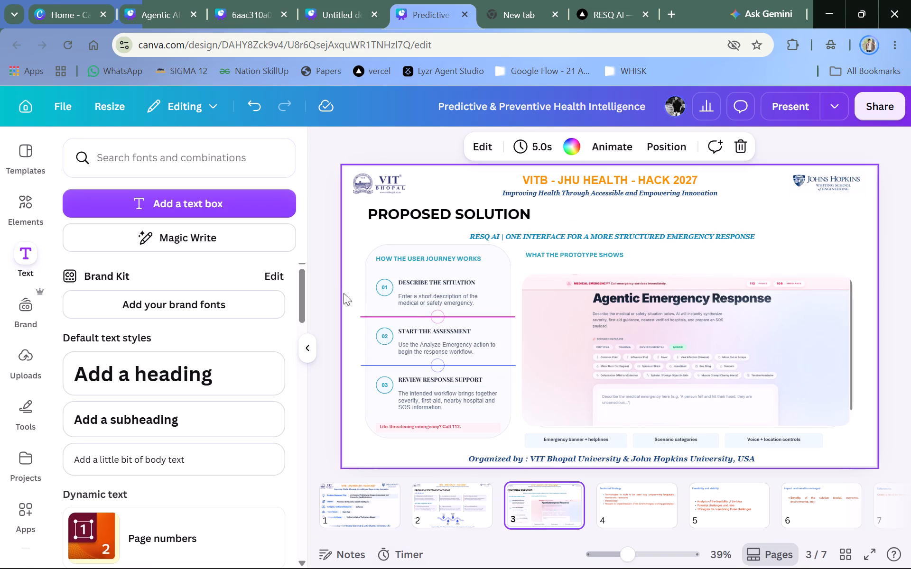
click(333, 285)
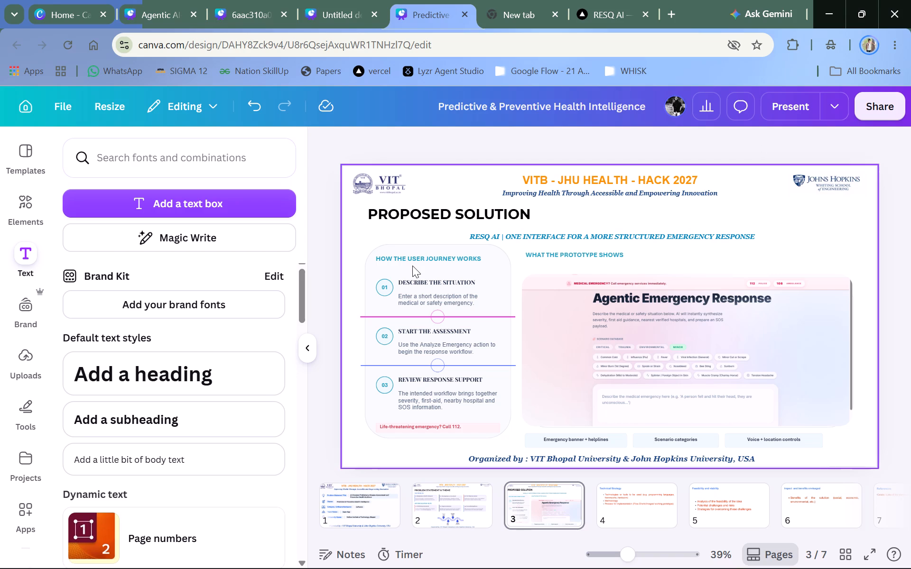
click(412, 260)
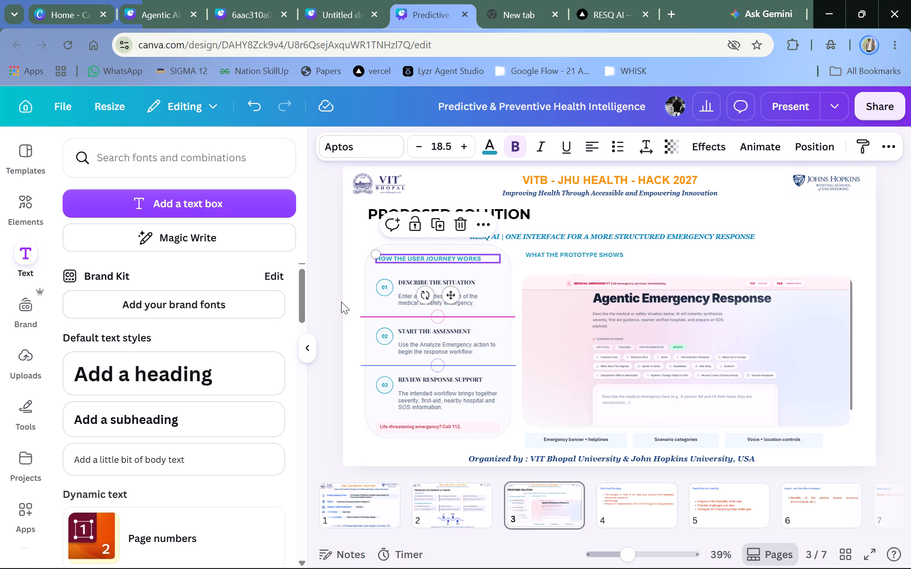
click(335, 299)
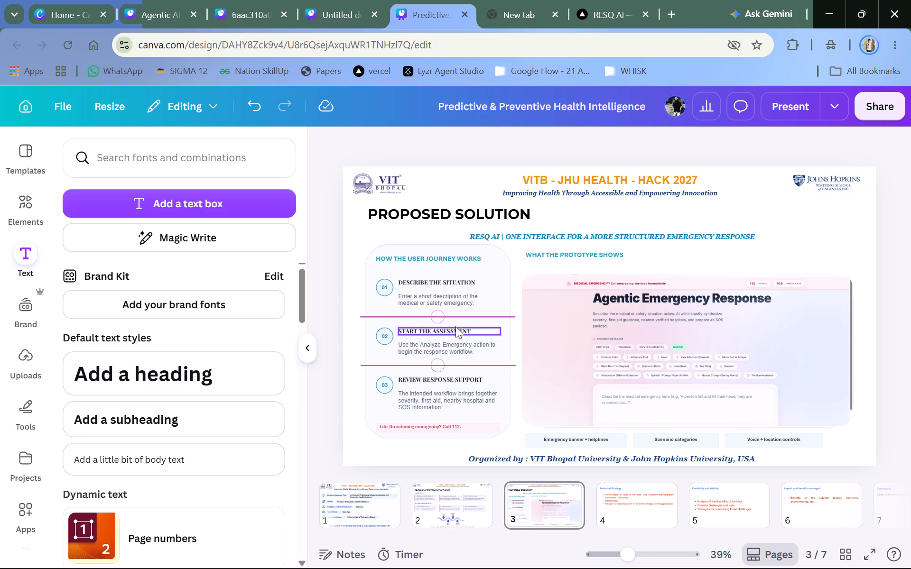
Move the "What the prototype shows" heading slightly down and right, level with the "How the user journey works" heading.
click(601, 252)
click(704, 290)
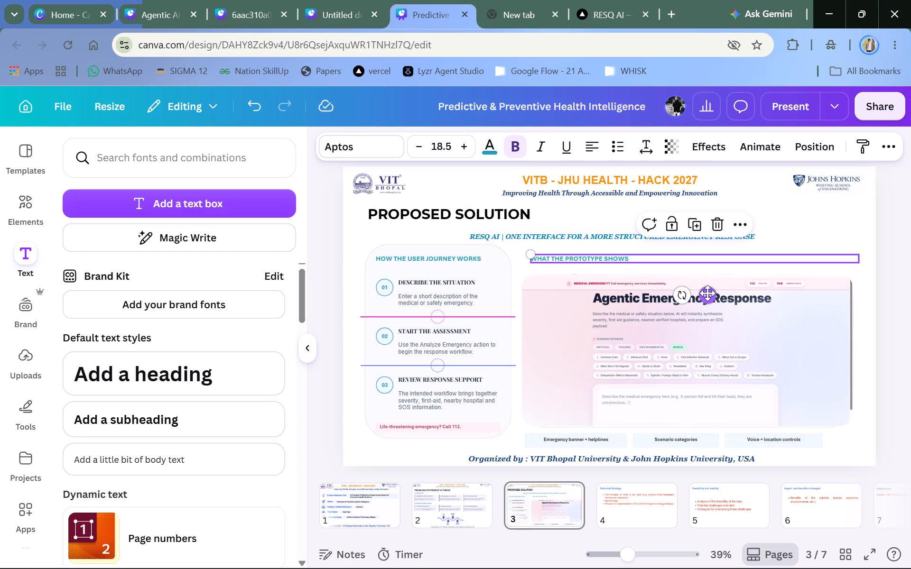
click(886, 237)
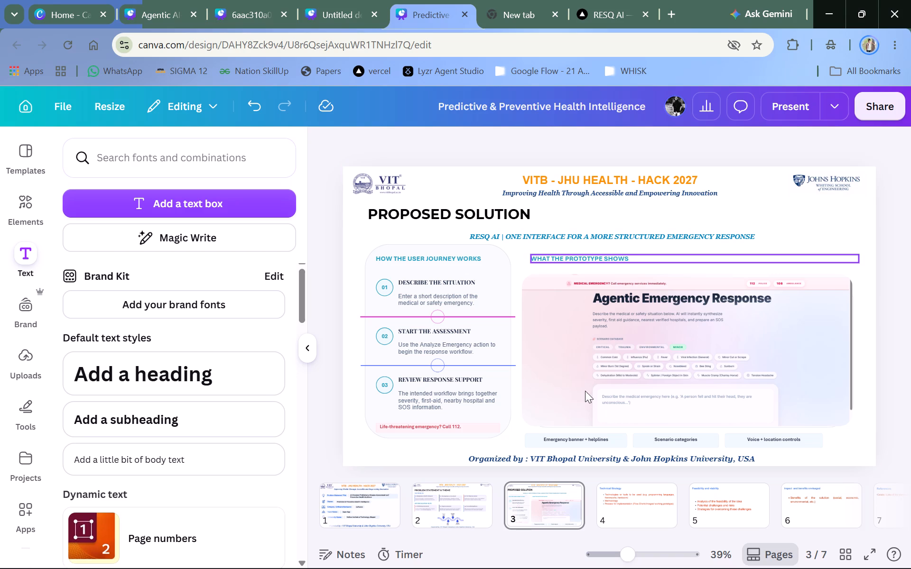
Move the prototype screenshot and its rounded backing shape up, close beneath the "What the prototype shows" heading.
drag(662, 396, 663, 386)
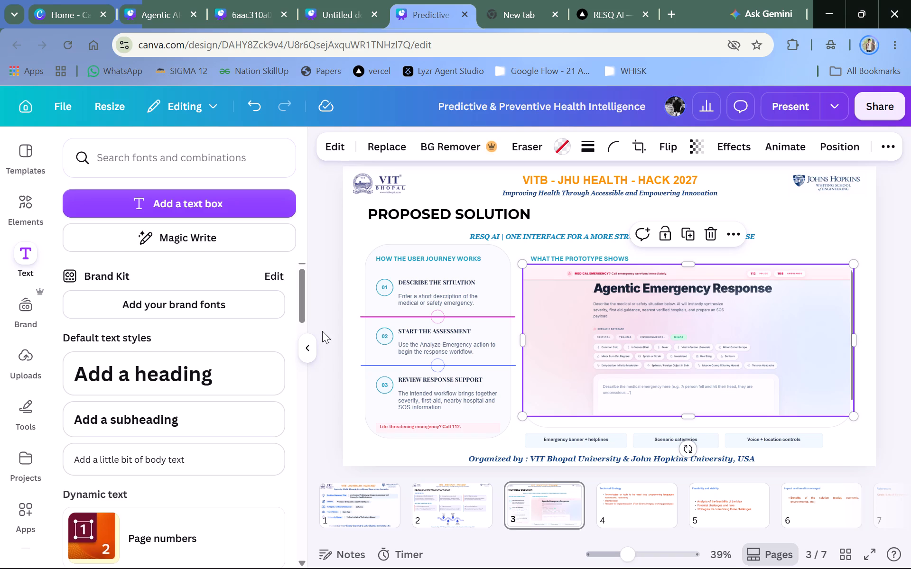
click(323, 330)
drag(578, 420, 576, 410)
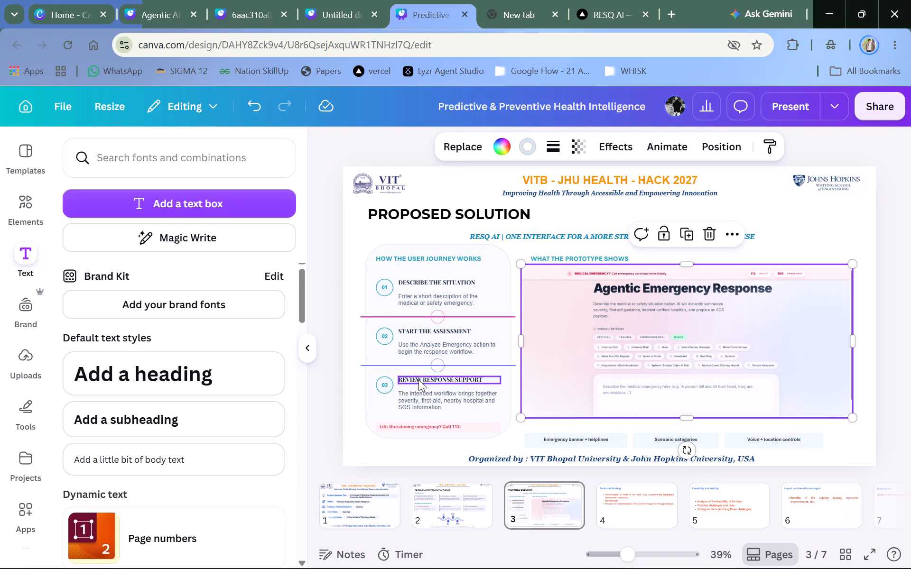
double_click(340, 392)
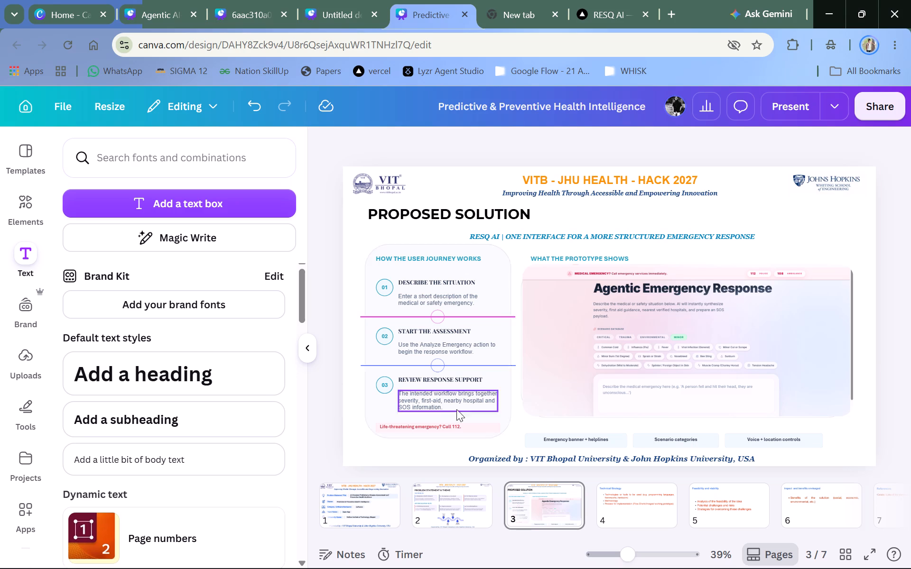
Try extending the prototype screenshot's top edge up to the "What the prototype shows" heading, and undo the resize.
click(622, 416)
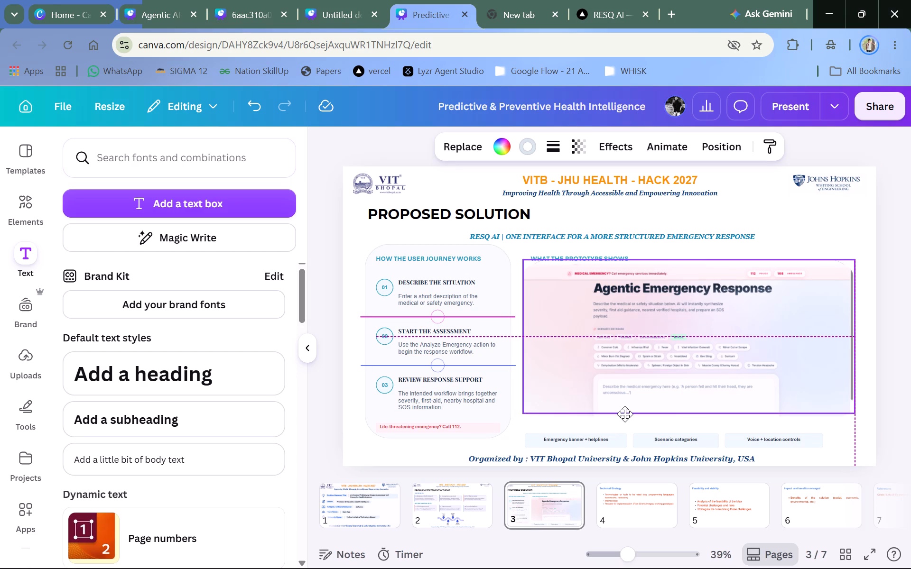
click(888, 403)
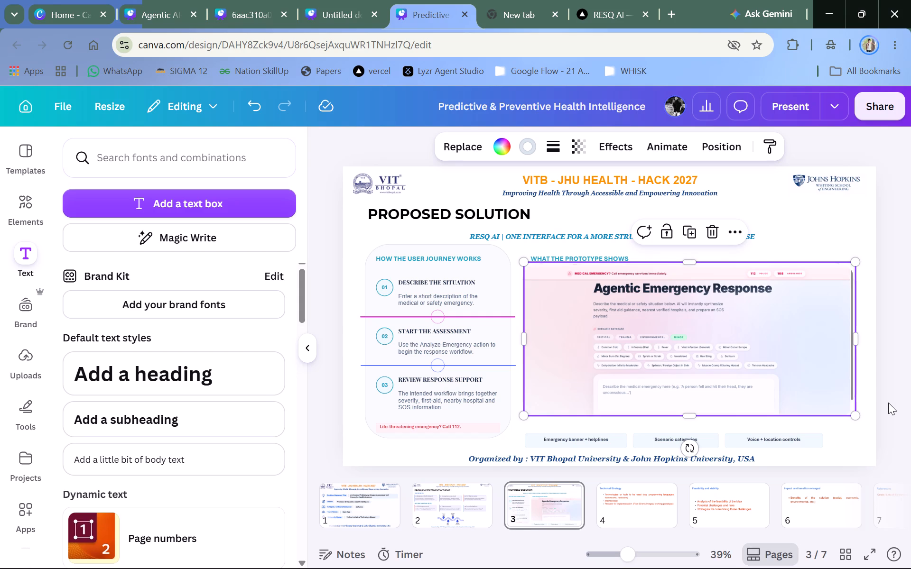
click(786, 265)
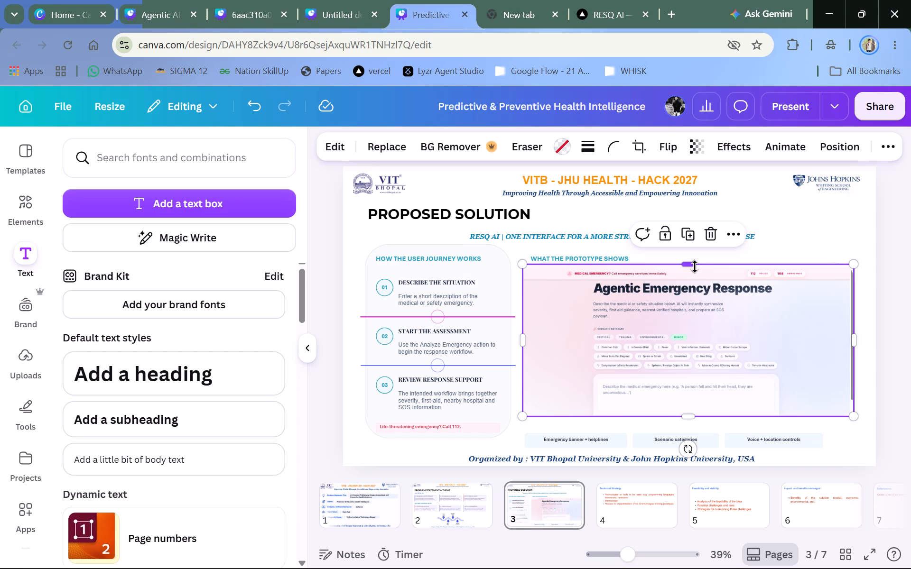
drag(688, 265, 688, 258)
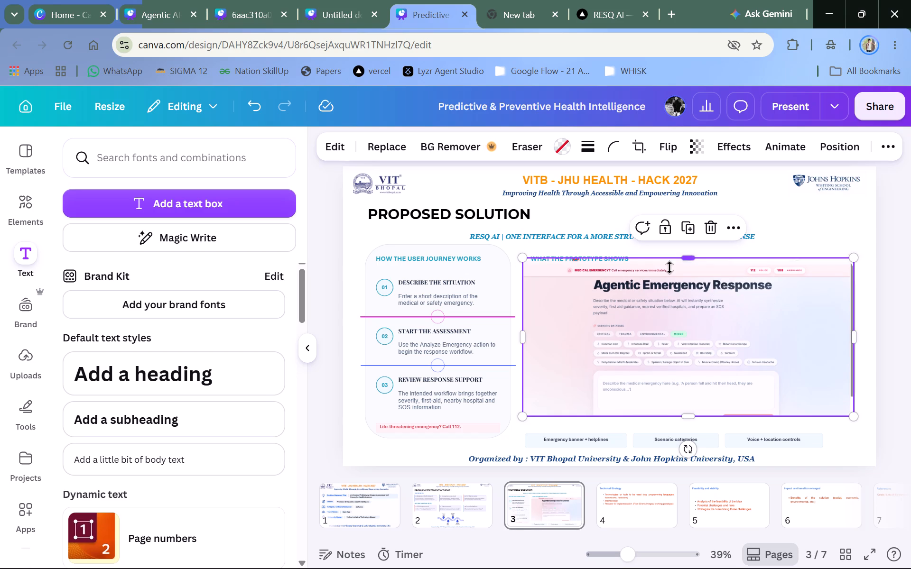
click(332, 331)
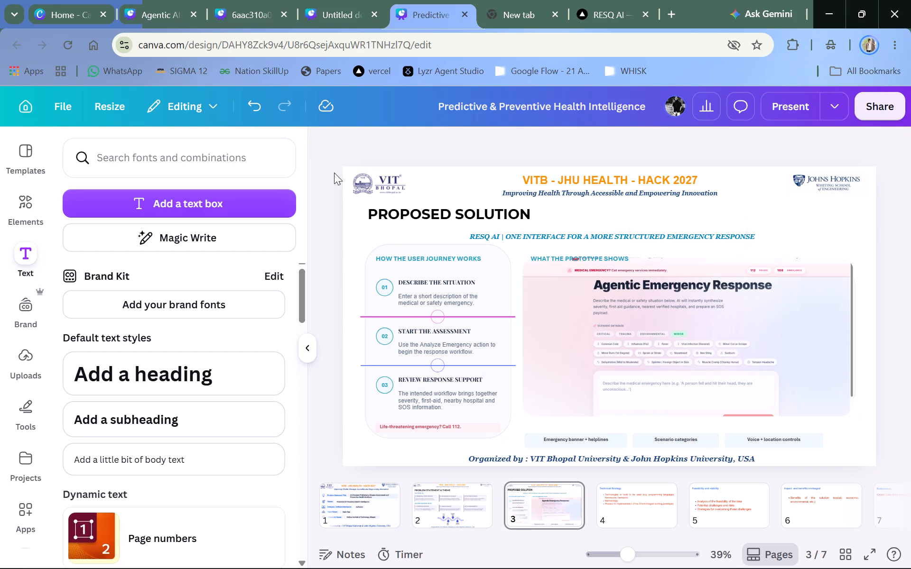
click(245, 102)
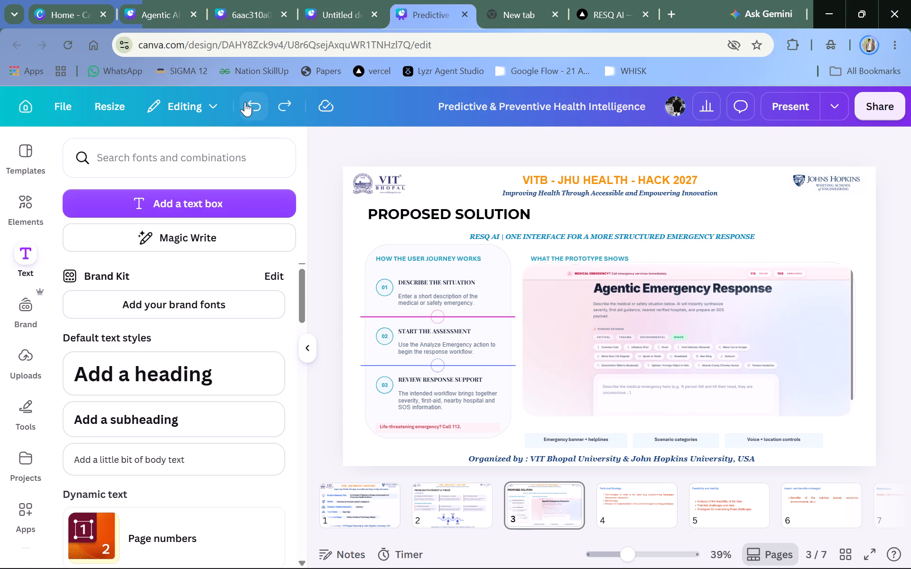
Shift the prototype screenshot down to uncover its rounded backing shape, and lower the backing shape's top edge slightly.
click(658, 282)
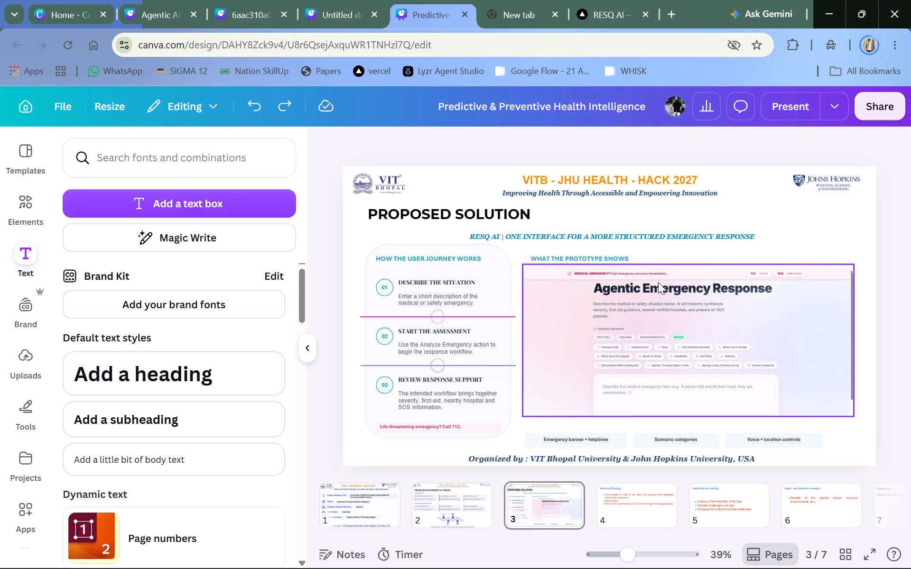
drag(658, 282, 659, 301)
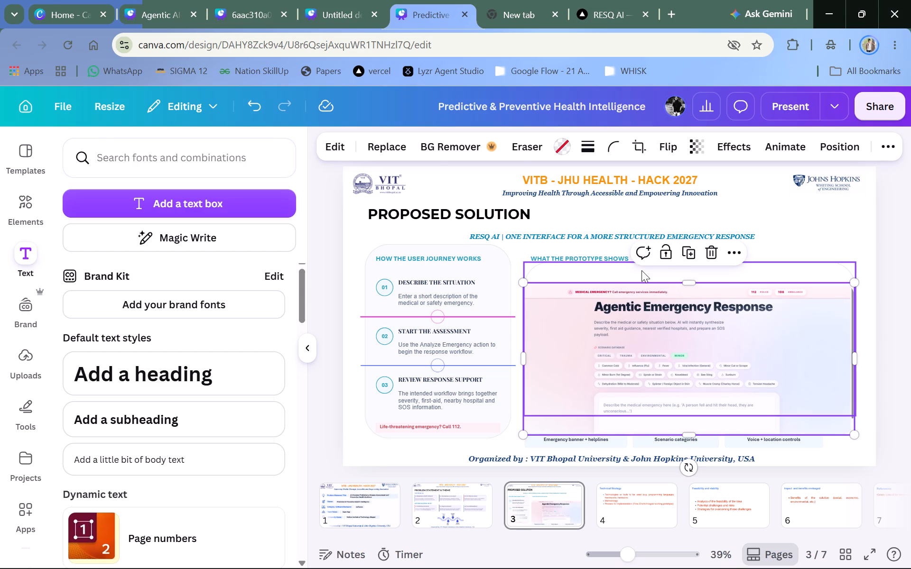
click(641, 270)
drag(689, 261, 689, 269)
Move the prototype screenshot back up over its backing shape, just below the "What the prototype shows" heading.
double_click(671, 324)
drag(671, 324, 671, 320)
click(313, 257)
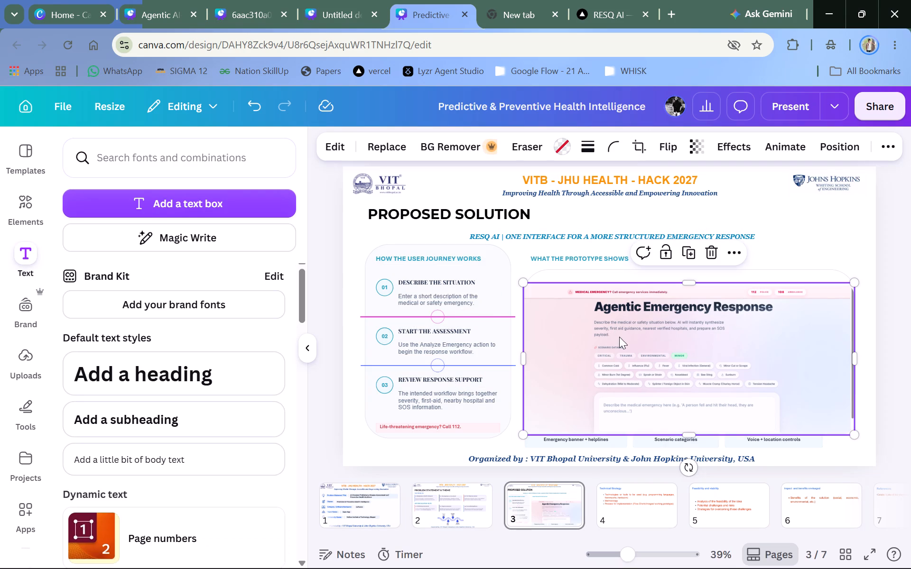
double_click(677, 353)
click(677, 353)
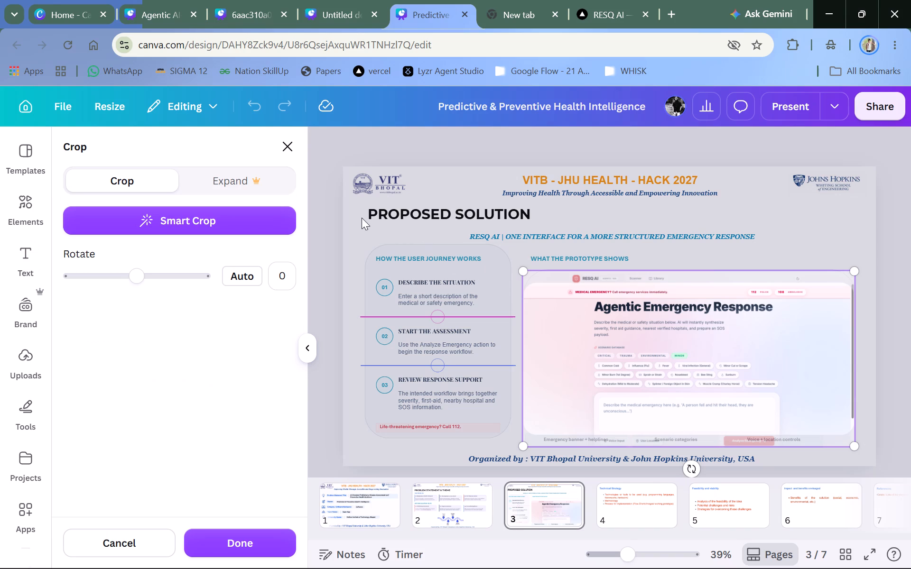
click(334, 233)
click(621, 342)
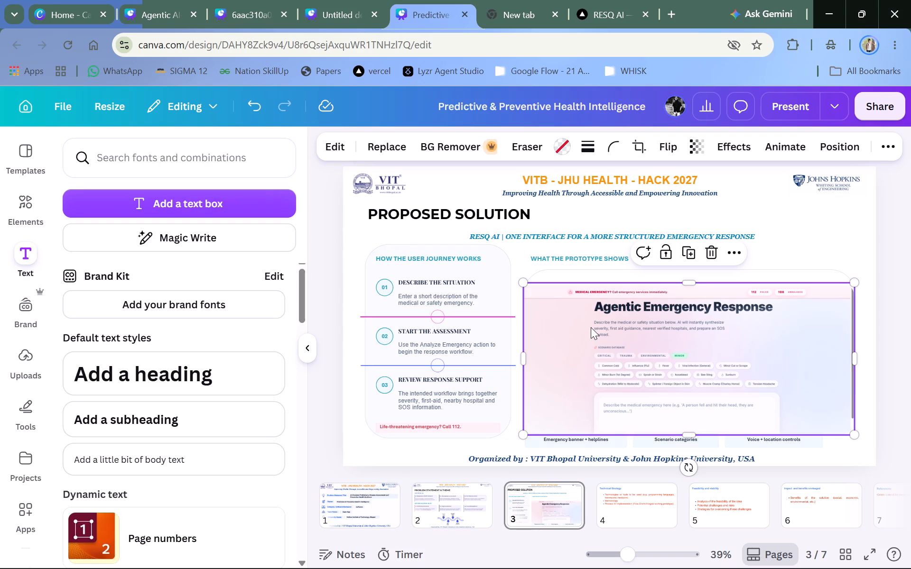
click(591, 327)
double_click(685, 343)
drag(685, 339, 685, 334)
triple_click(686, 330)
triple_click(687, 326)
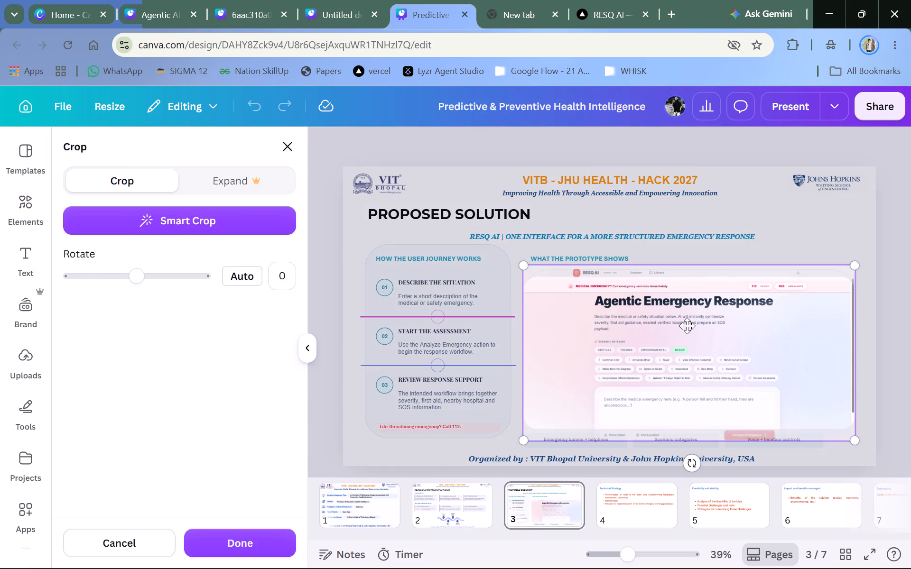
click(687, 326)
drag(687, 326, 688, 321)
drag(688, 319, 688, 314)
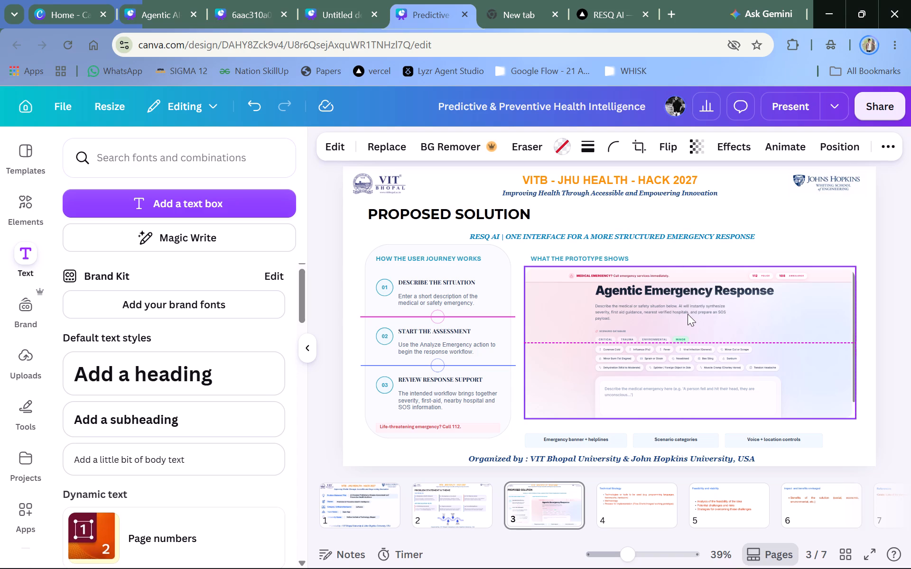
click(688, 314)
click(332, 347)
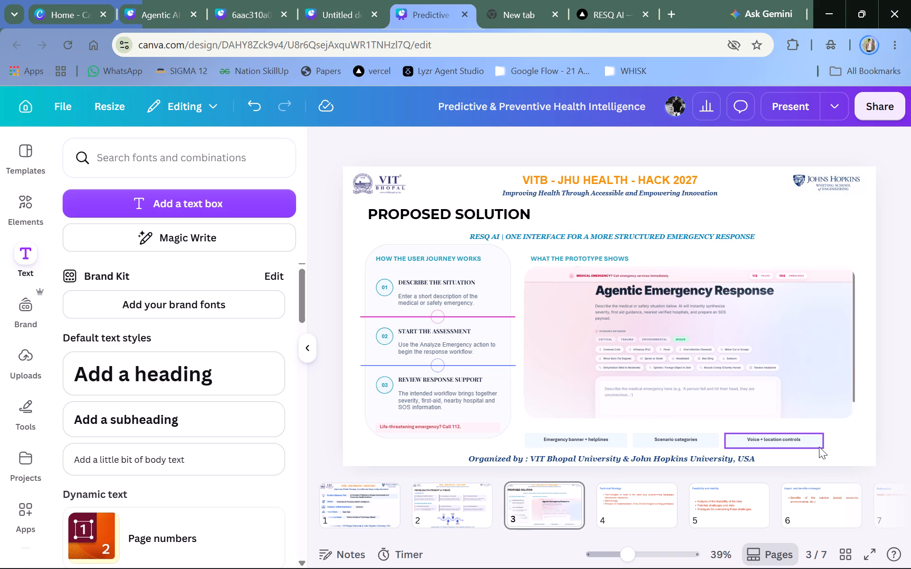
Shift the pale blue box behind "Voice + location controls" to the right and make it taller, about 354 by 66.
drag(816, 446, 847, 448)
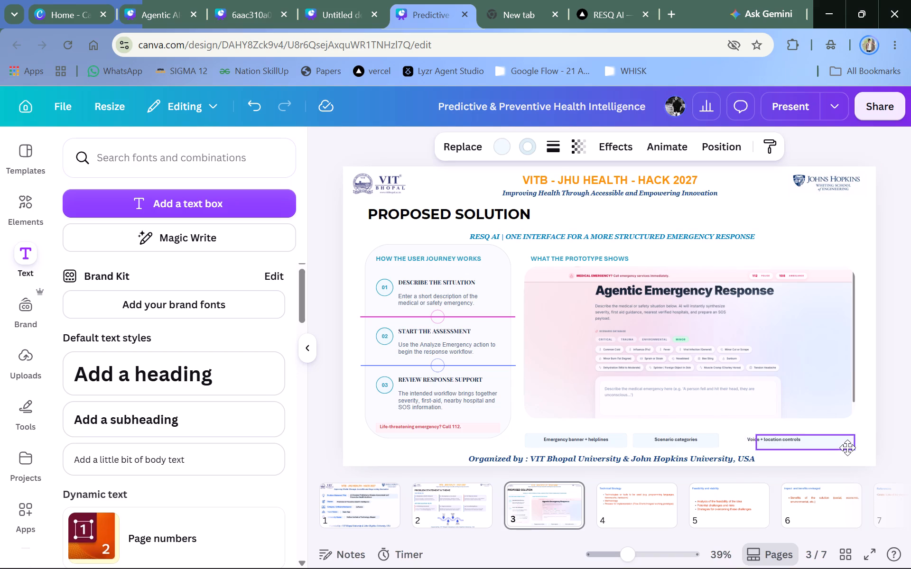
drag(847, 448, 846, 444)
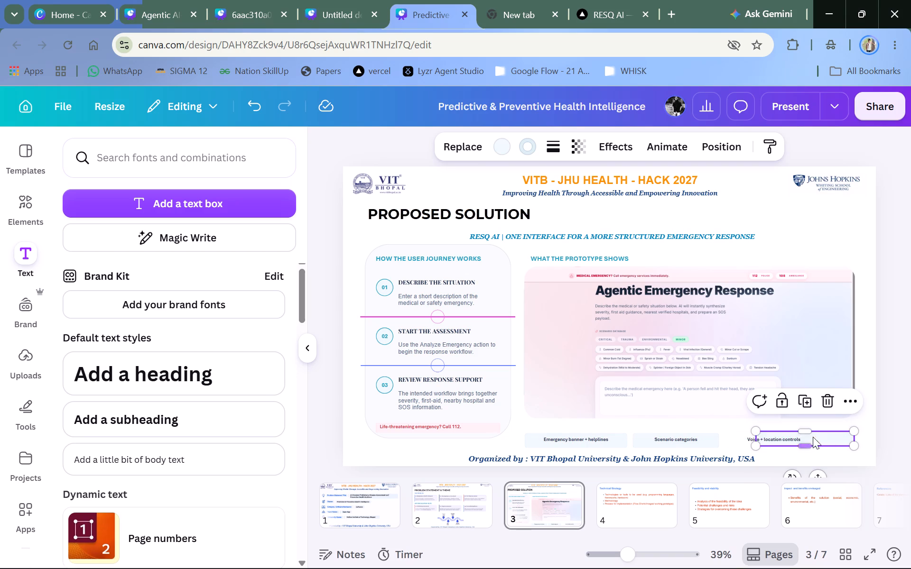
drag(799, 438, 841, 444)
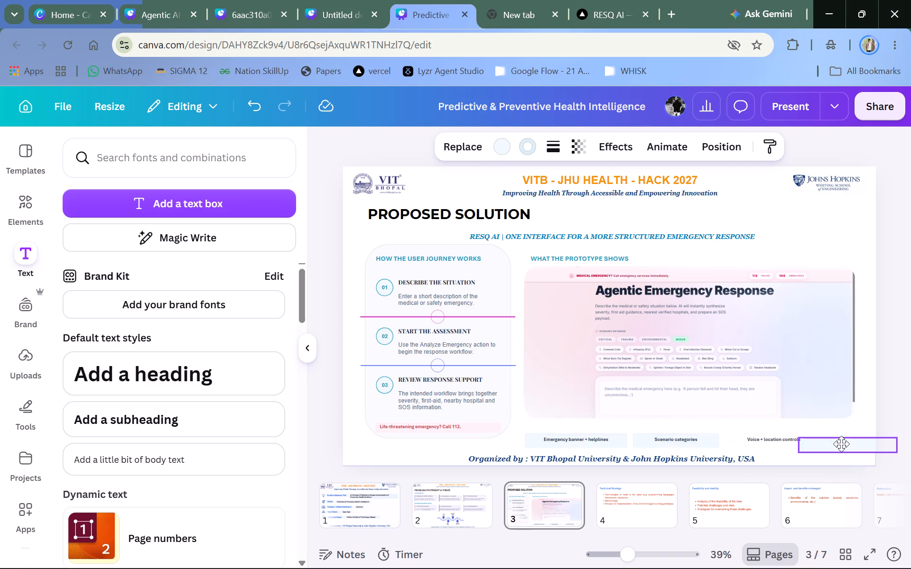
drag(841, 444, 816, 441)
drag(806, 439, 802, 434)
click(802, 434)
drag(802, 434, 798, 431)
drag(798, 431, 793, 431)
click(793, 431)
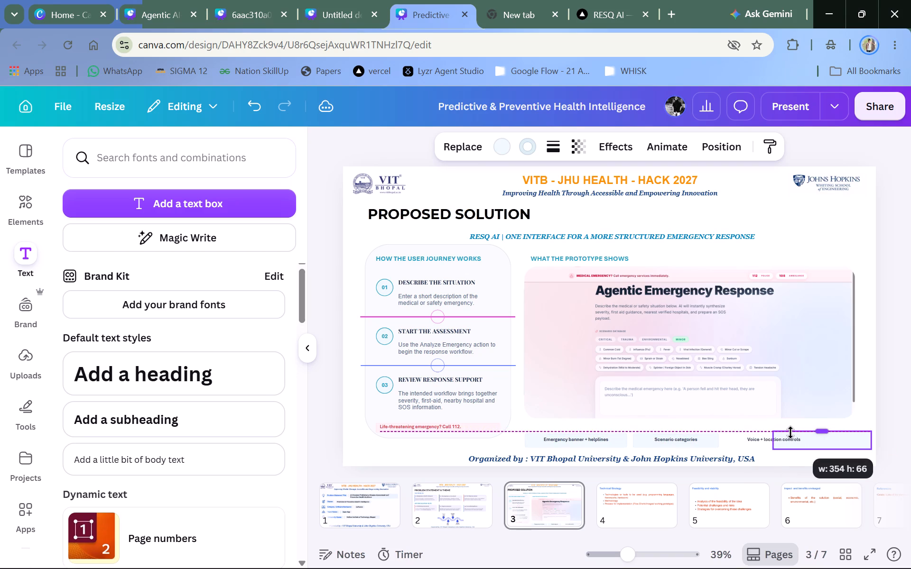
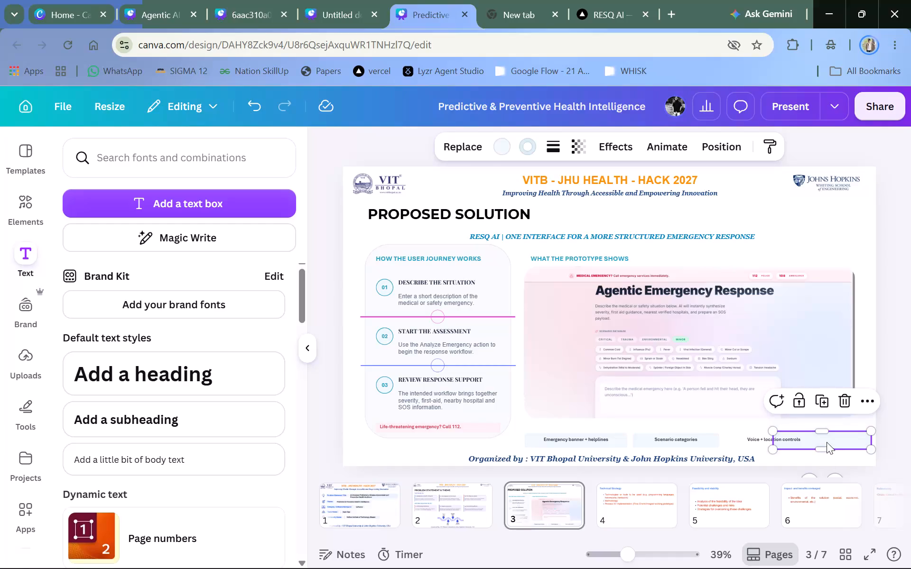
Lift the "Voice + location controls" label off its pale blue box, then align the box with the label row and reduce its height.
drag(828, 439, 814, 444)
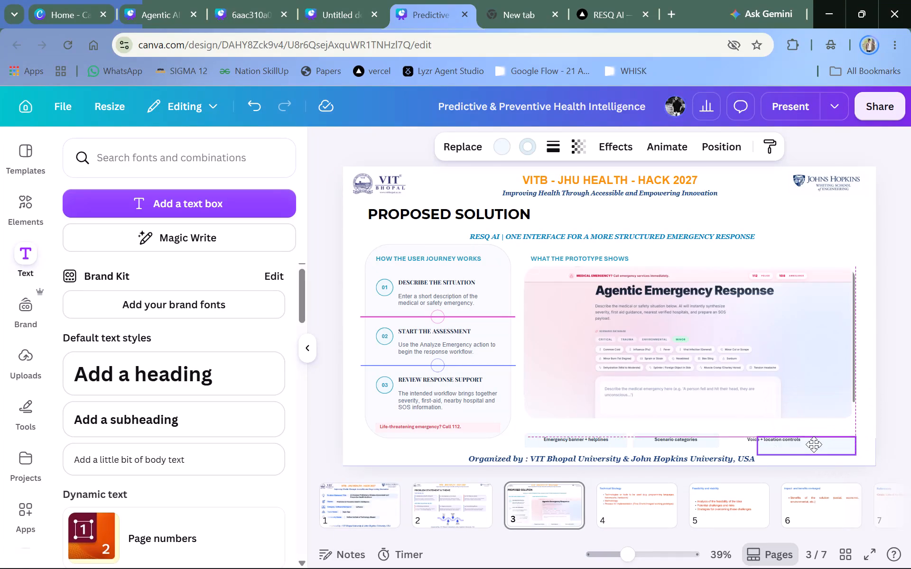
drag(814, 444, 813, 442)
click(813, 442)
middle_click(813, 442)
click(813, 442)
drag(813, 442, 813, 437)
drag(813, 437, 783, 408)
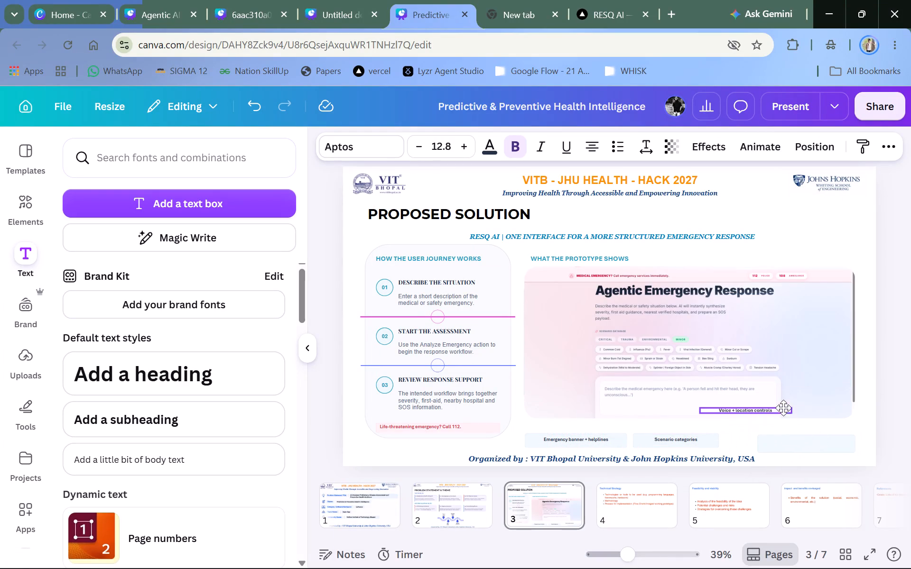
drag(783, 408, 782, 406)
drag(800, 439, 798, 432)
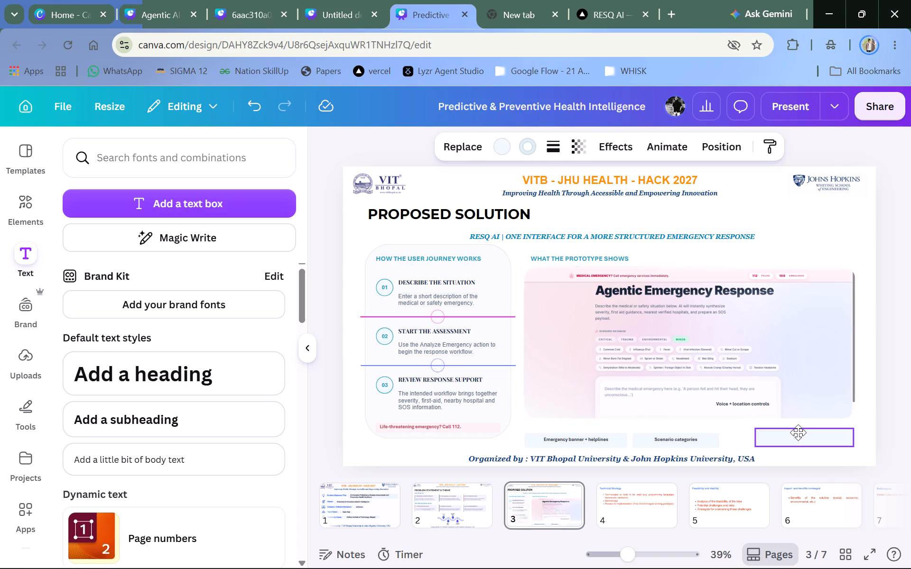
drag(798, 432, 796, 433)
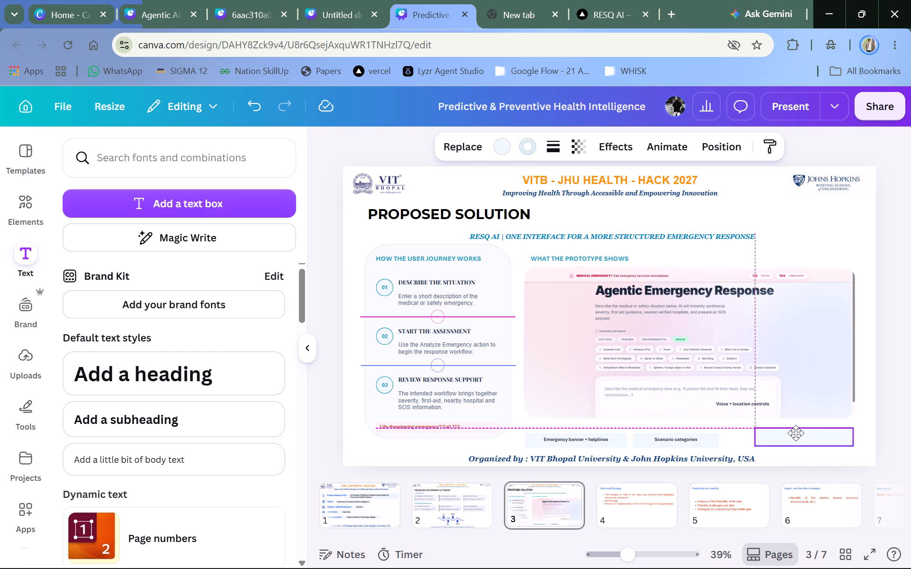
drag(796, 433, 802, 433)
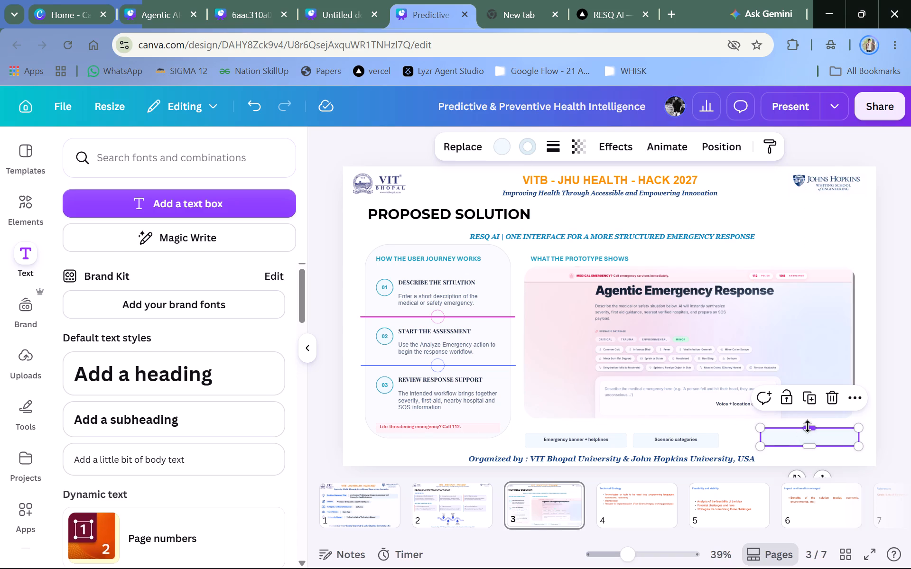
drag(806, 424, 807, 429)
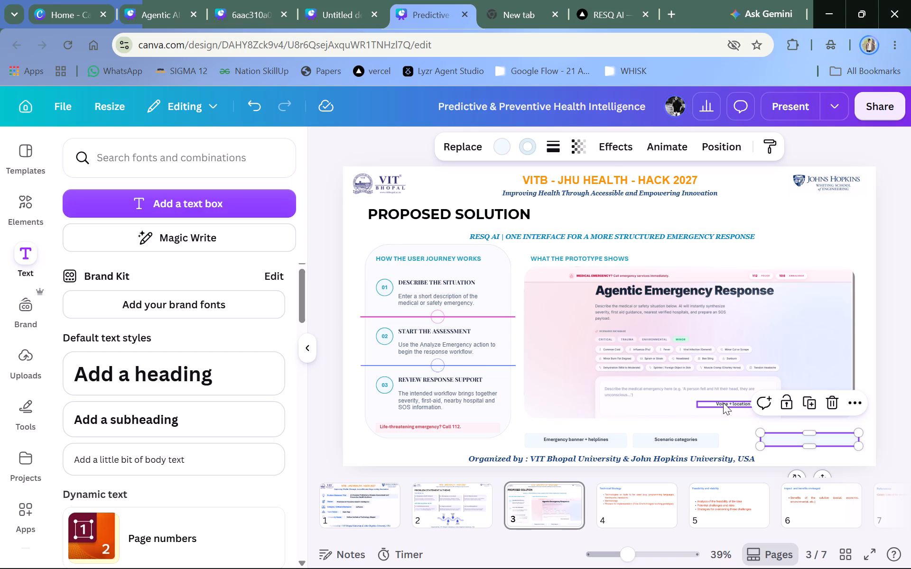
Bring the "Voice + location controls" label back down over its pale blue box.
drag(723, 403, 777, 440)
click(777, 440)
drag(777, 440, 783, 436)
click(783, 436)
drag(821, 473, 819, 467)
drag(819, 464, 819, 471)
click(814, 441)
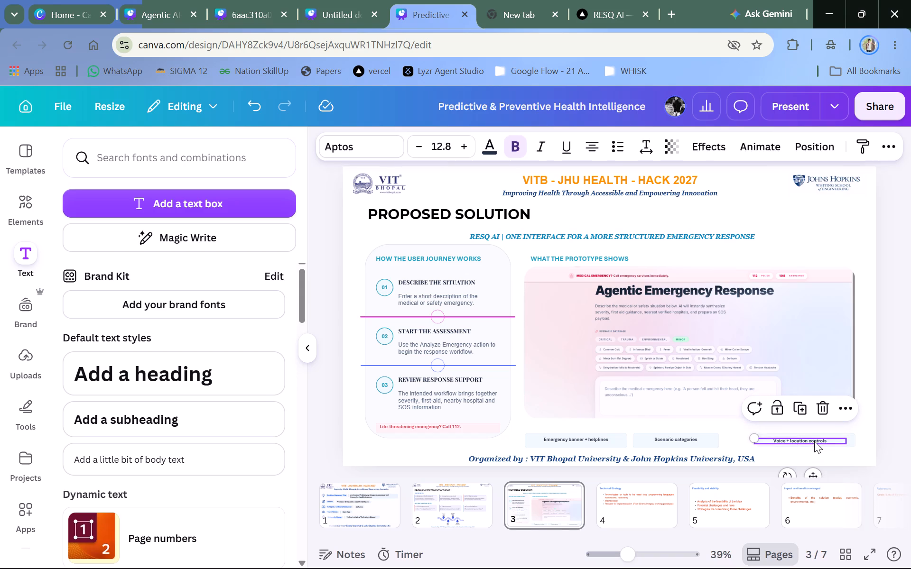
triple_click(813, 470)
click(815, 469)
drag(815, 469, 816, 464)
double_click(816, 464)
double_click(816, 458)
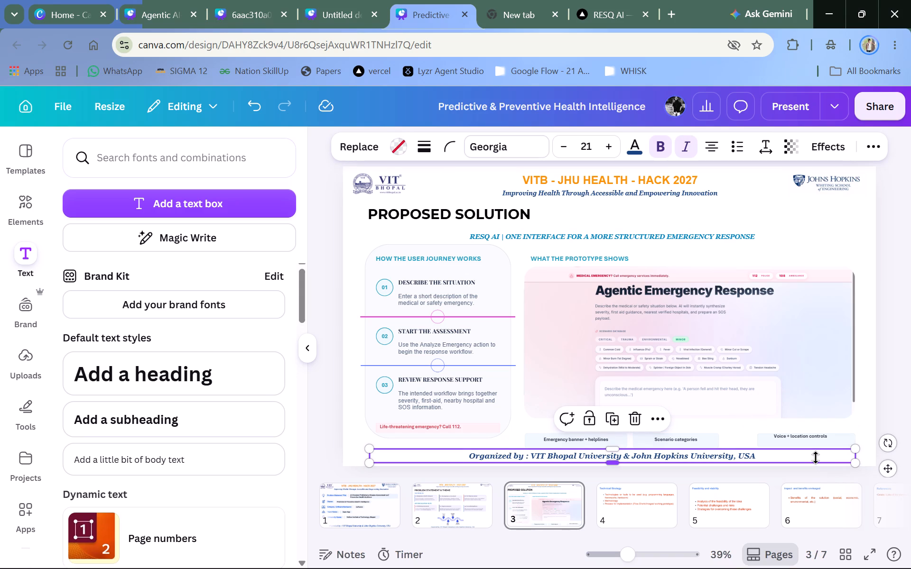
click(816, 458)
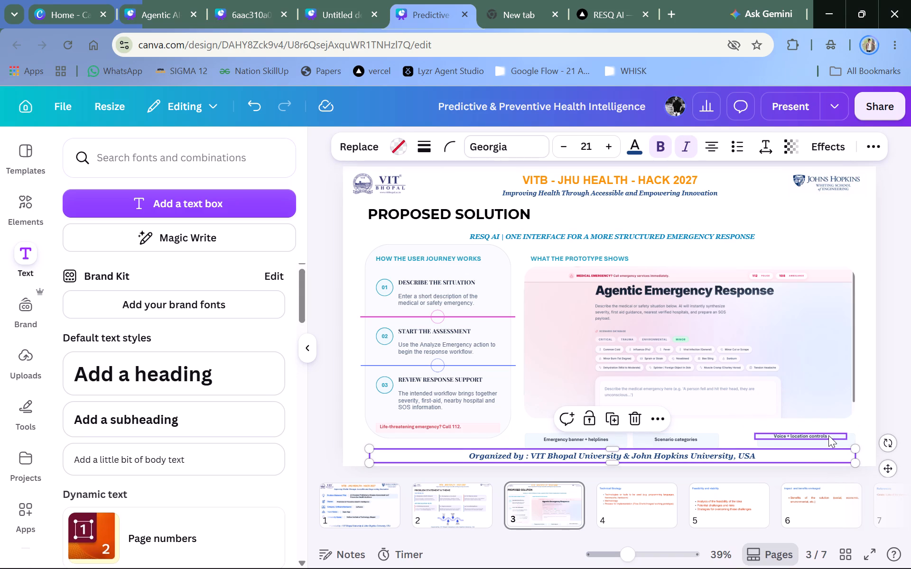
click(332, 290)
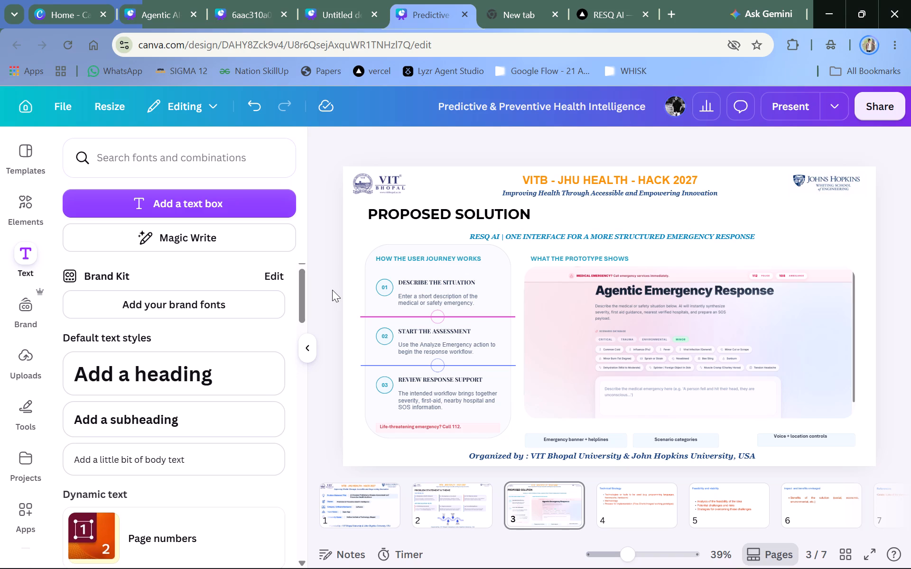
Compare with page 2, and lower the "Organized by" footer line on page 3 slightly.
double_click(420, 503)
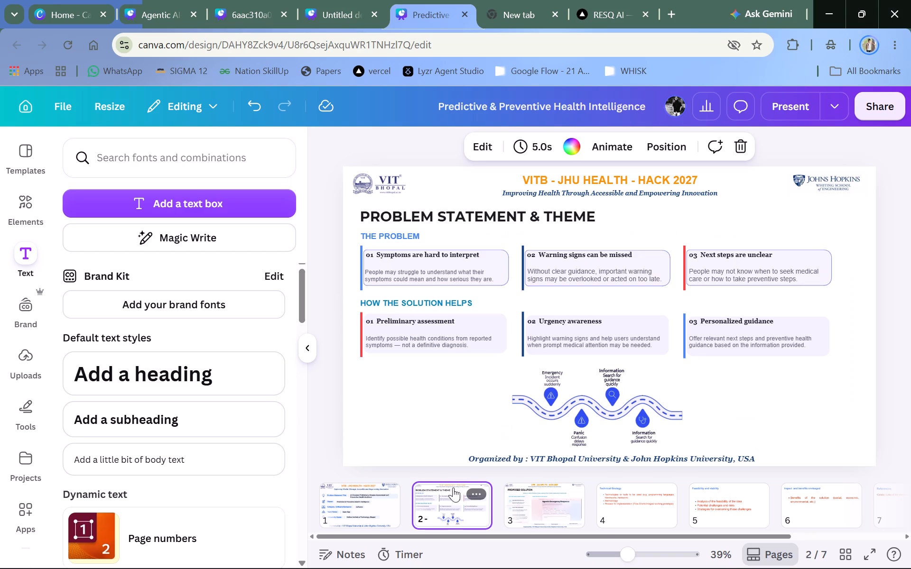
click(525, 505)
double_click(548, 459)
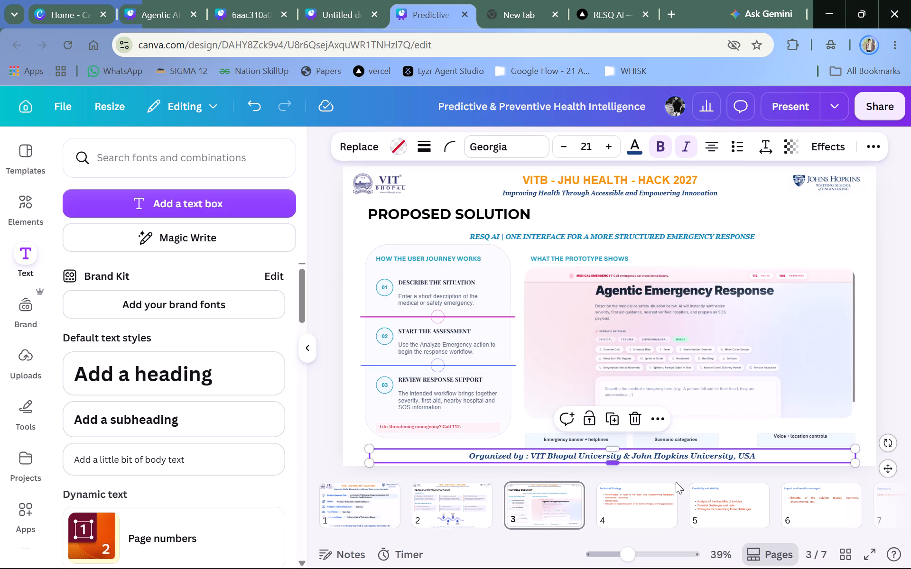
drag(886, 462, 891, 476)
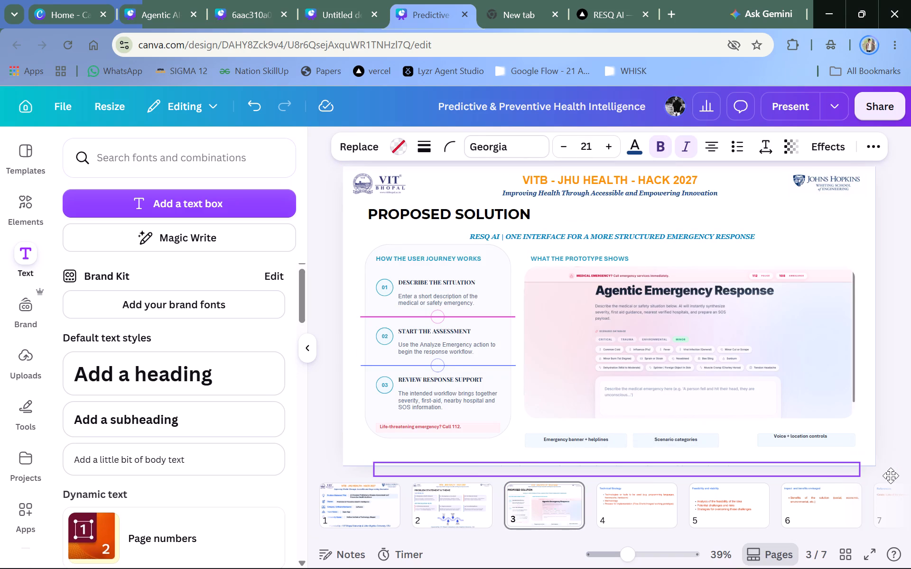
drag(891, 476, 887, 466)
click(897, 381)
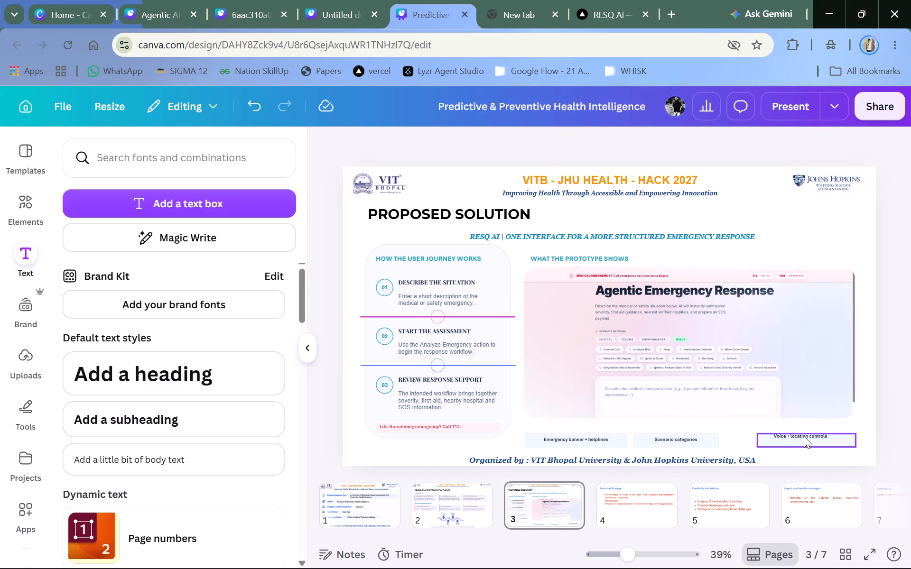
Center the "Voice + location controls" label inside its pale blue box.
click(804, 436)
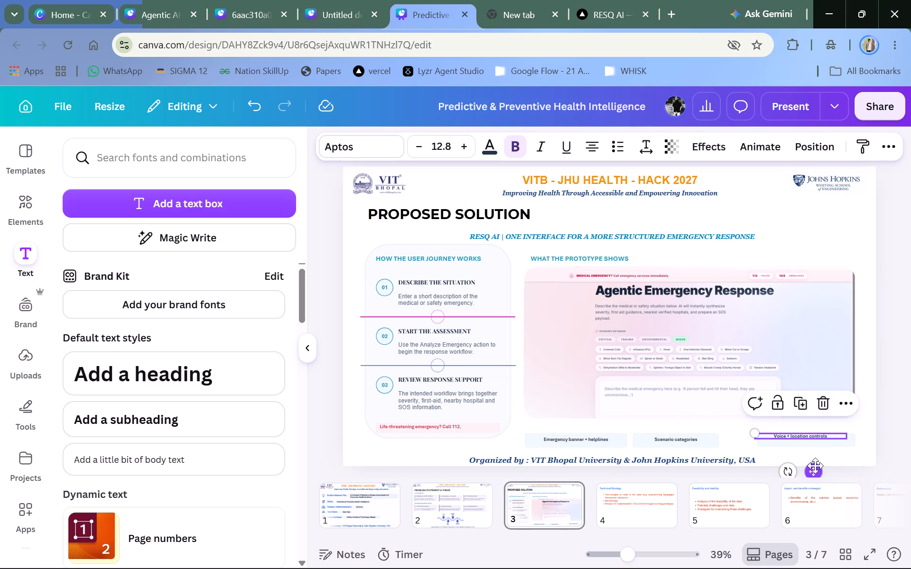
drag(816, 469, 824, 475)
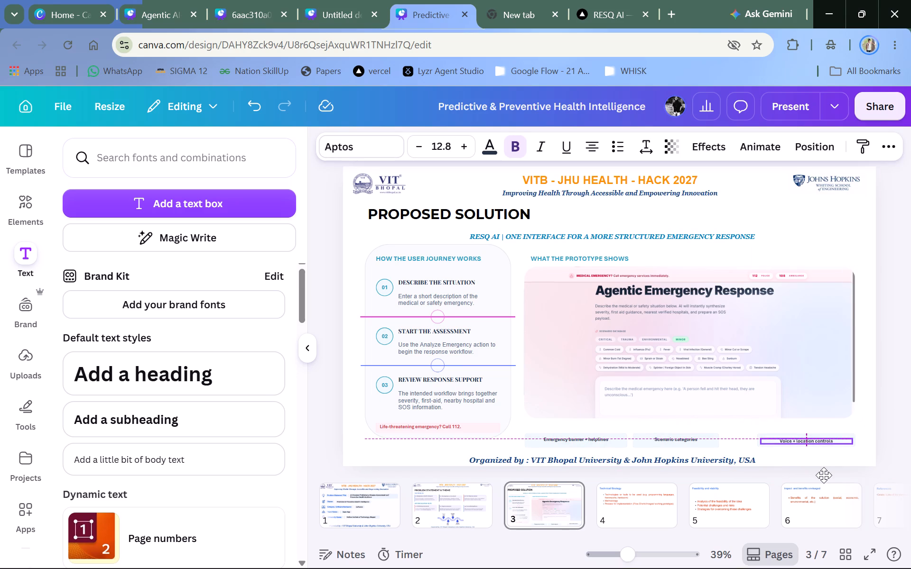
drag(824, 475, 819, 473)
middle_click(819, 473)
click(818, 473)
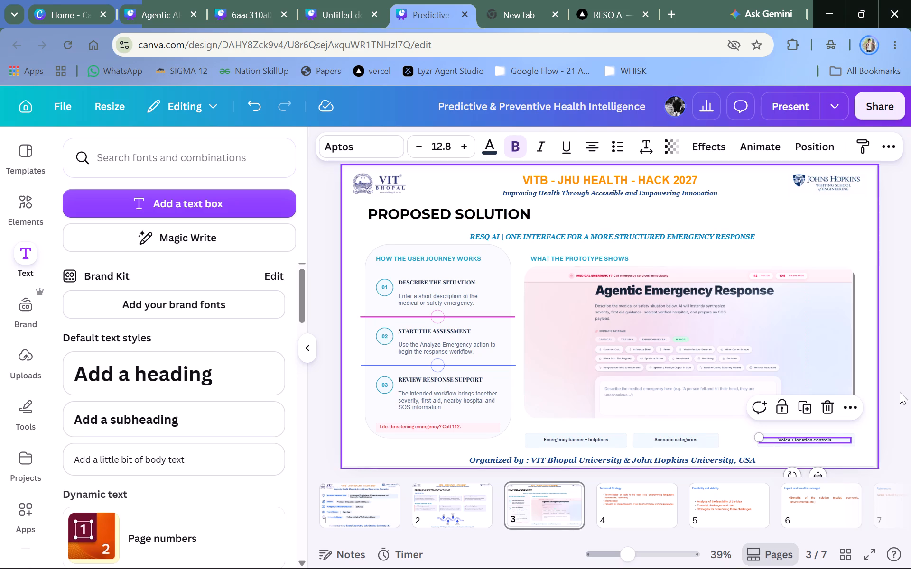
click(900, 392)
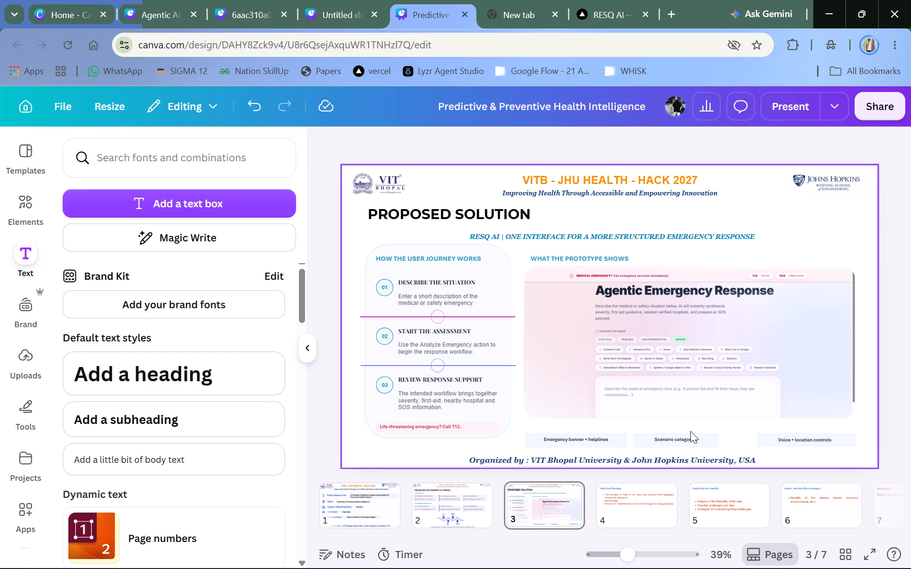
Shift the "Scenario categories" box and its label right, about midway between the two neighbouring label boxes.
drag(707, 445, 726, 444)
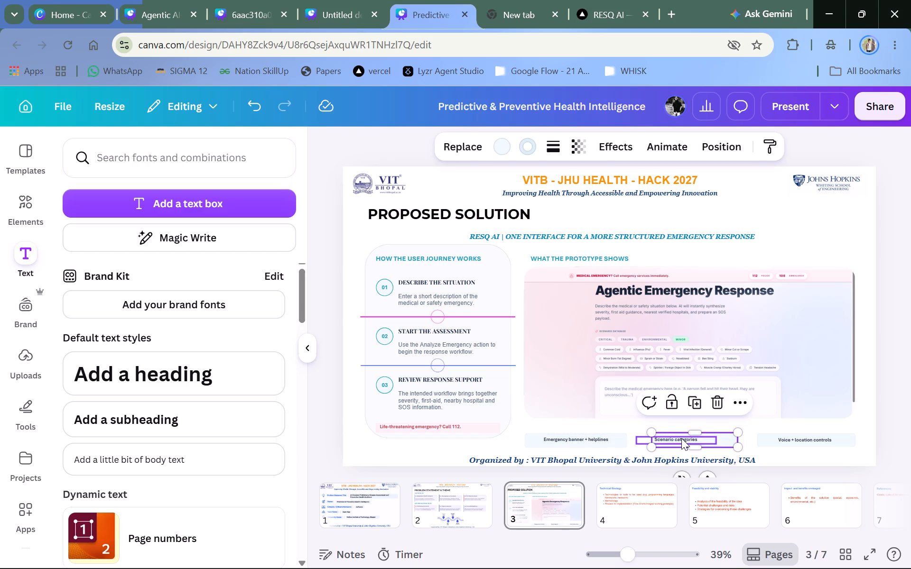
click(681, 438)
drag(690, 474, 700, 468)
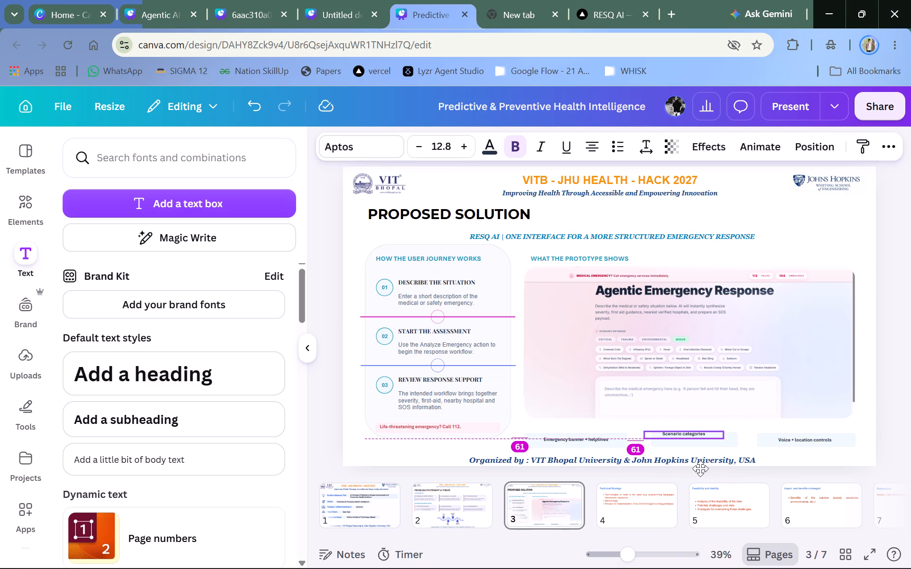
drag(700, 468, 705, 475)
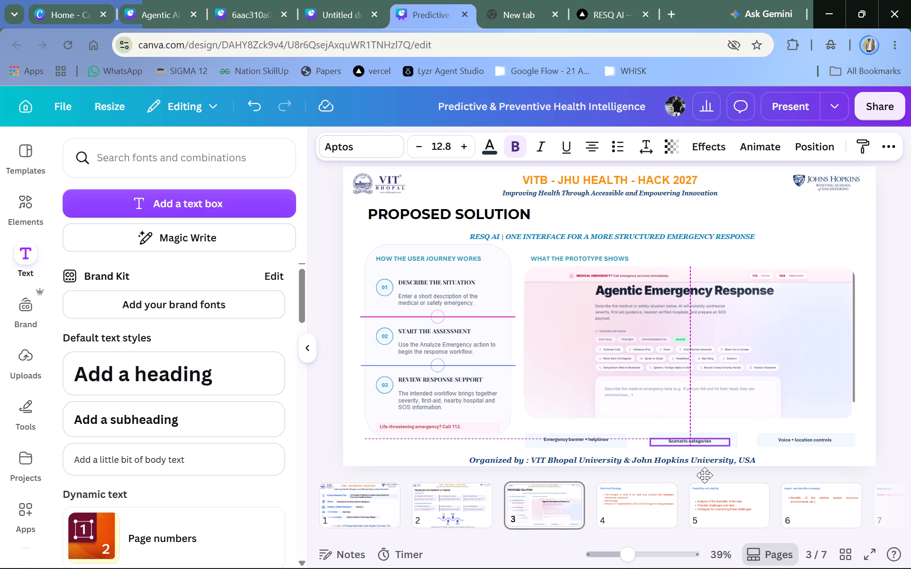
drag(705, 475, 708, 473)
click(708, 473)
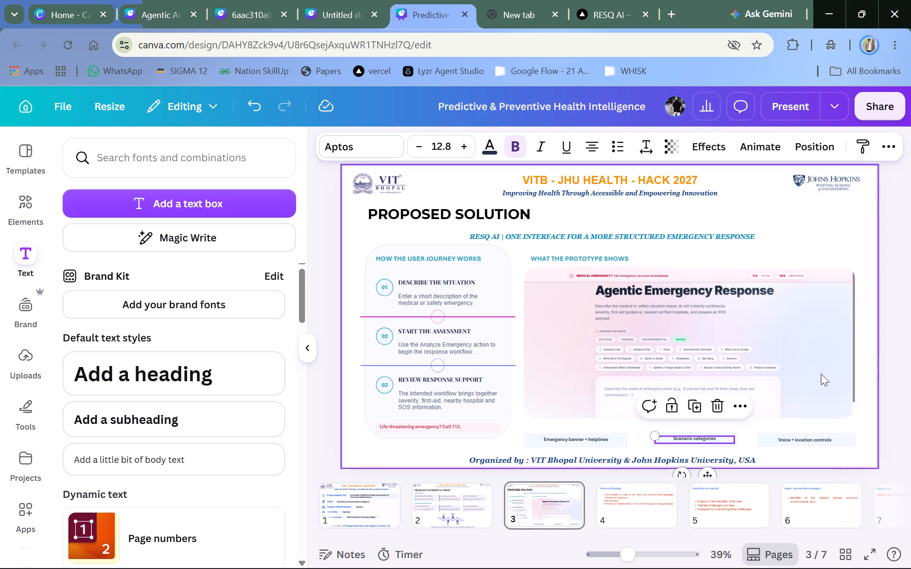
click(883, 350)
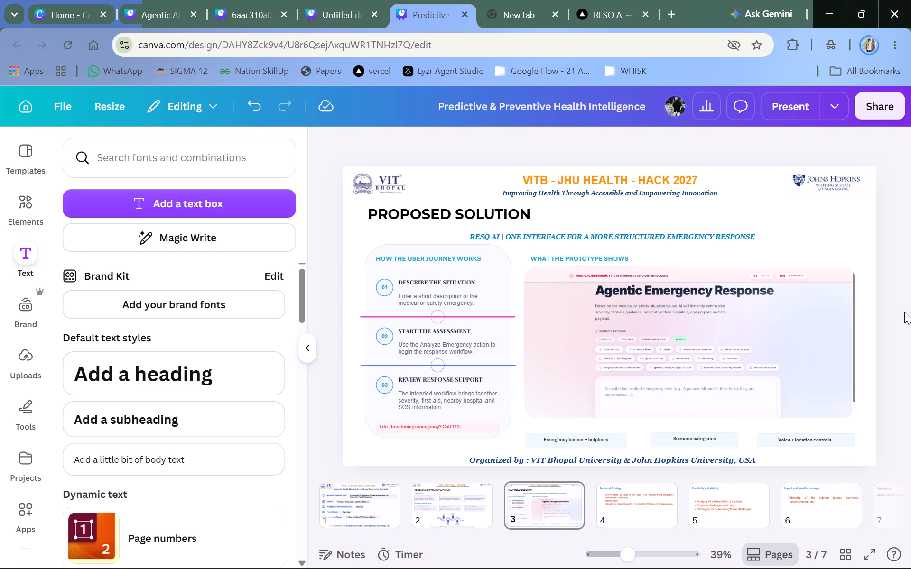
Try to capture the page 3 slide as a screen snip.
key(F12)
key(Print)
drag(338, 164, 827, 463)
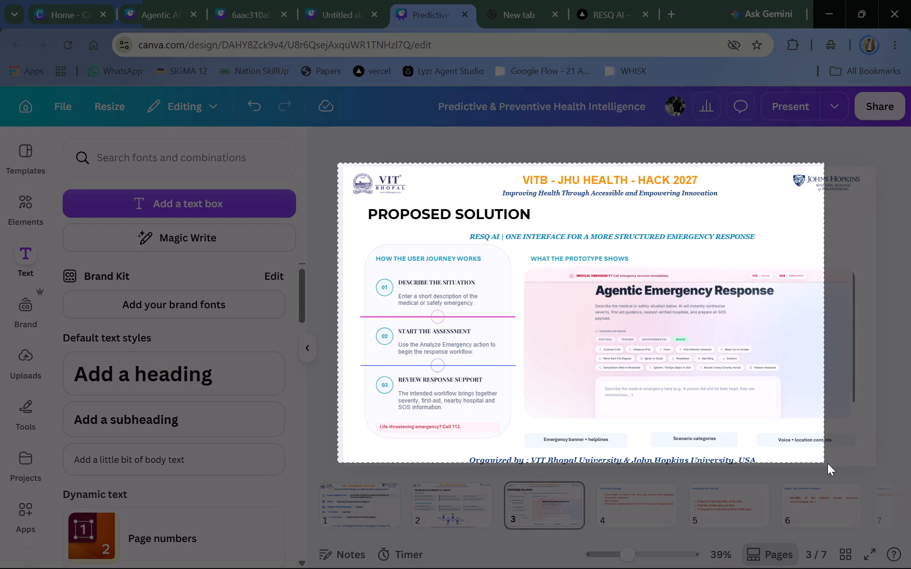
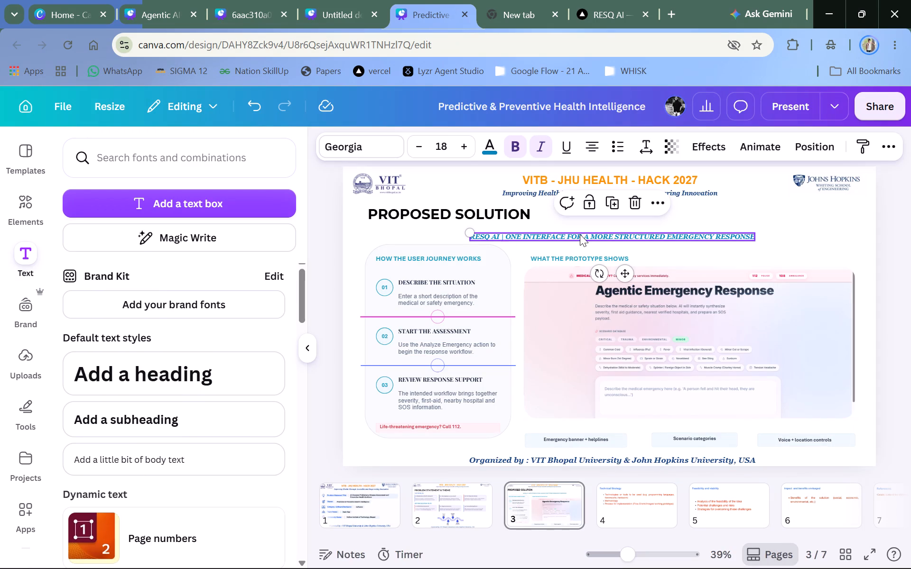
click(464, 147)
click(464, 147)
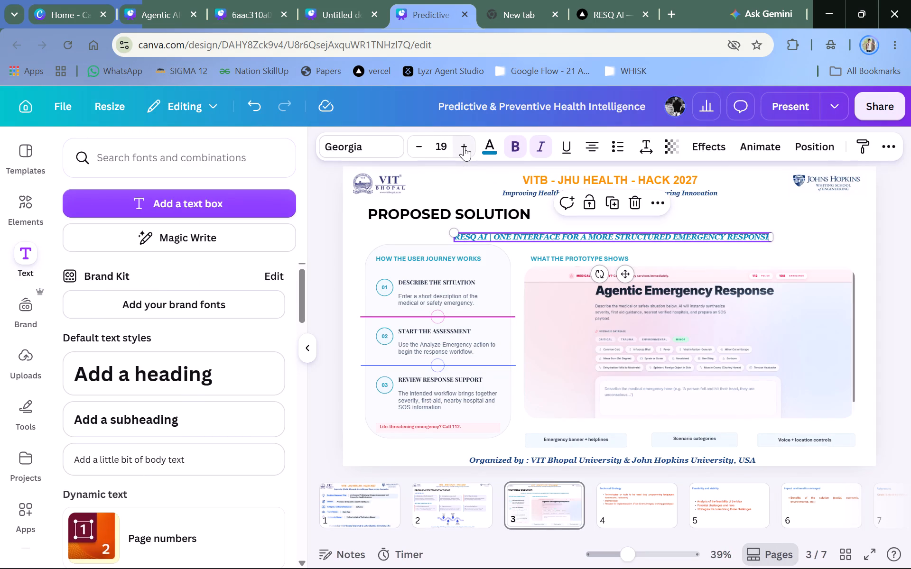
Enlarge the "WHAT THE PROTOTYPE SHOWS" heading to font size 19.5 and the "HOW THE USER JOURNEY WORKS" heading to 20.5.
click(590, 261)
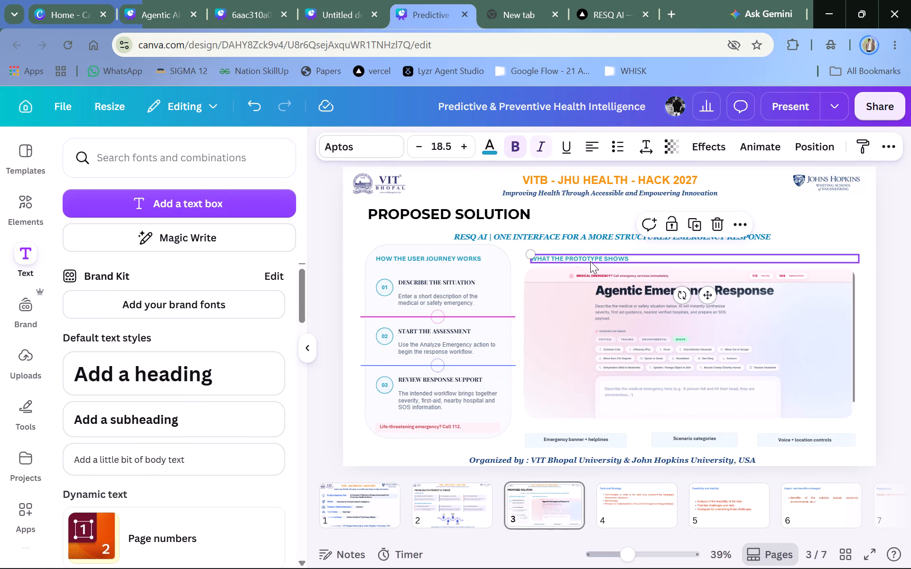
click(457, 147)
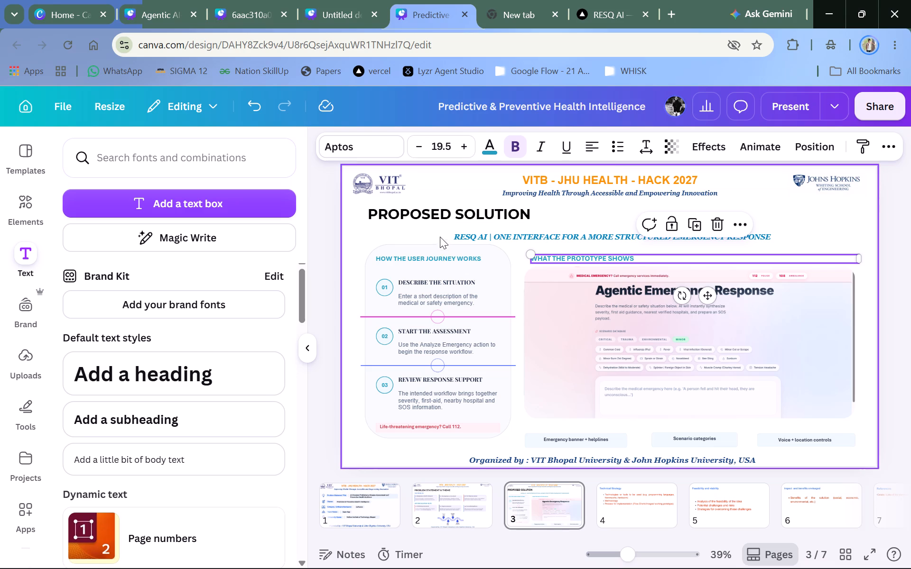
click(451, 257)
double_click(460, 154)
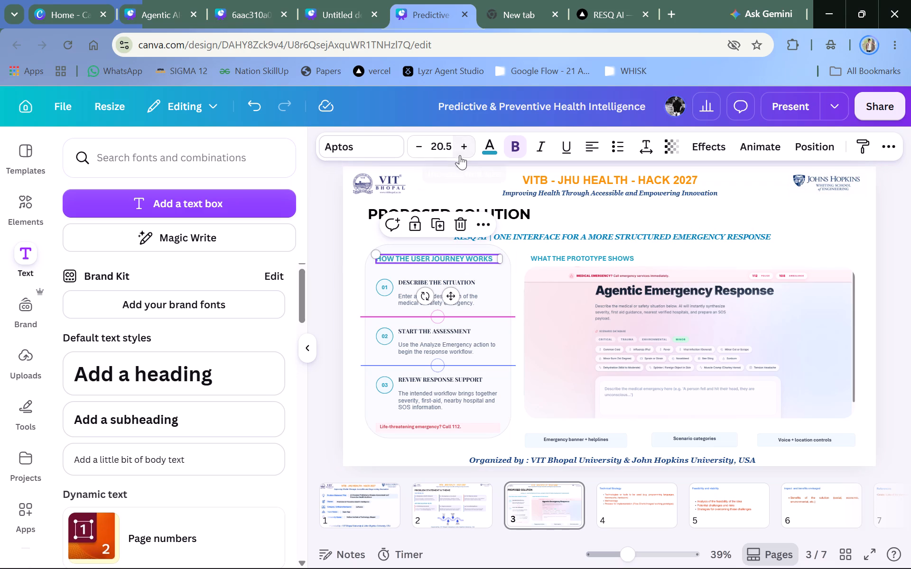
click(315, 214)
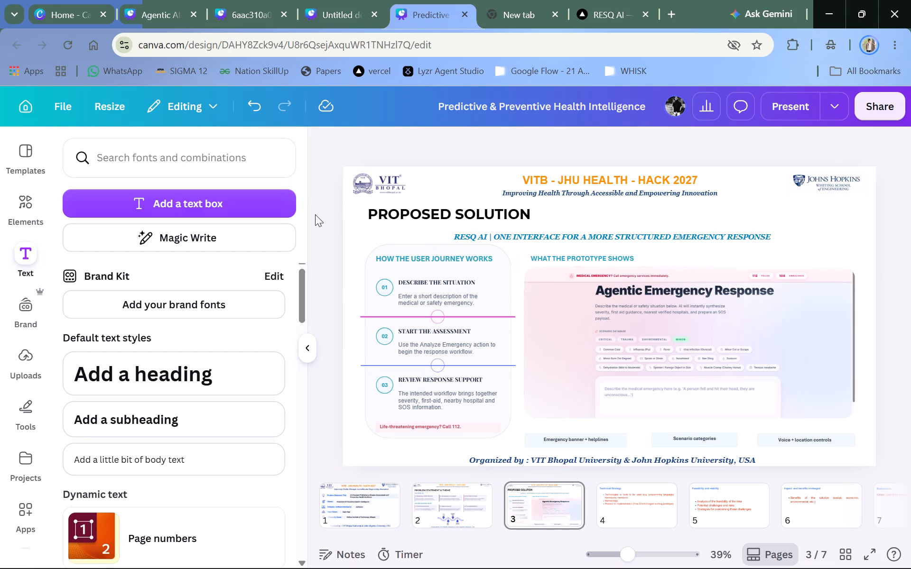
Using the first card on page 2 as size reference, set page 3's "DESCRIBE THE SITUATION" heading to font size 17 and its description to 16.
click(441, 282)
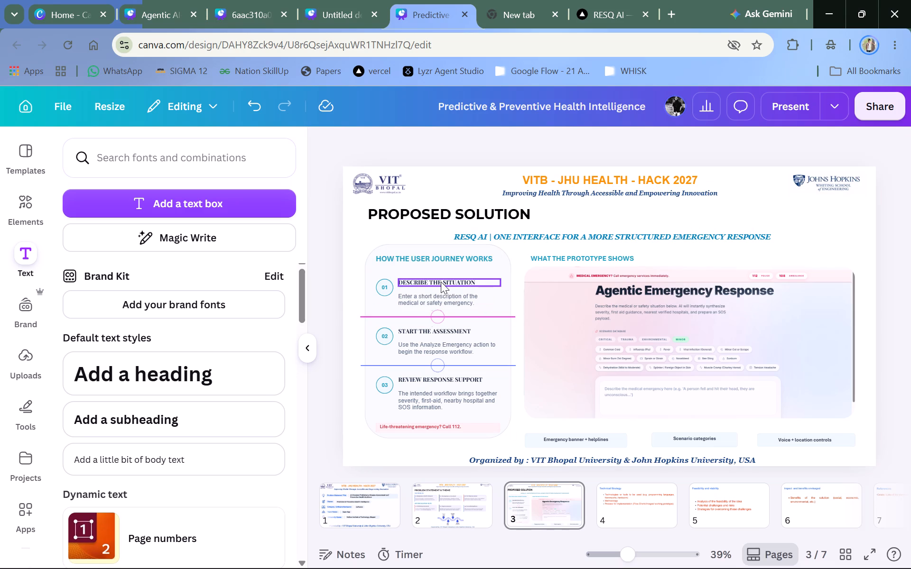
double_click(432, 498)
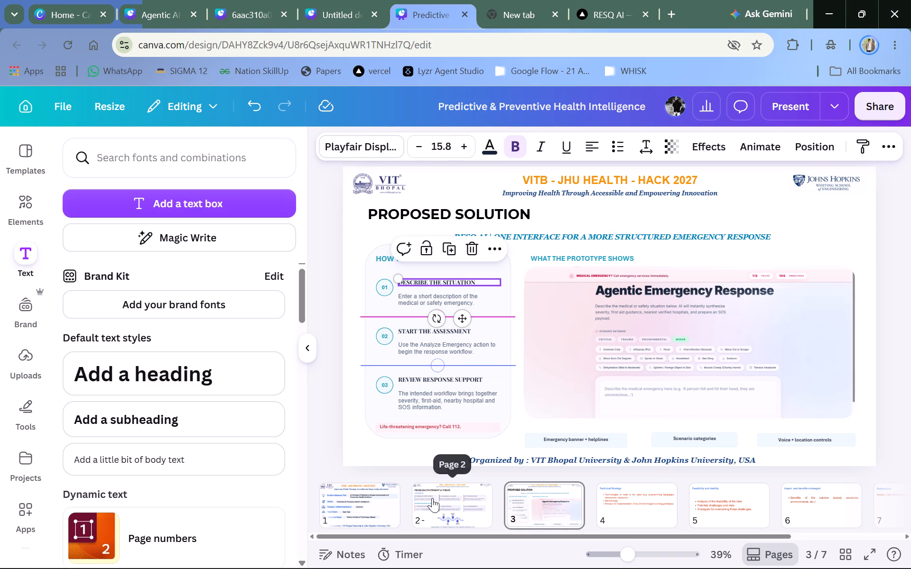
click(386, 251)
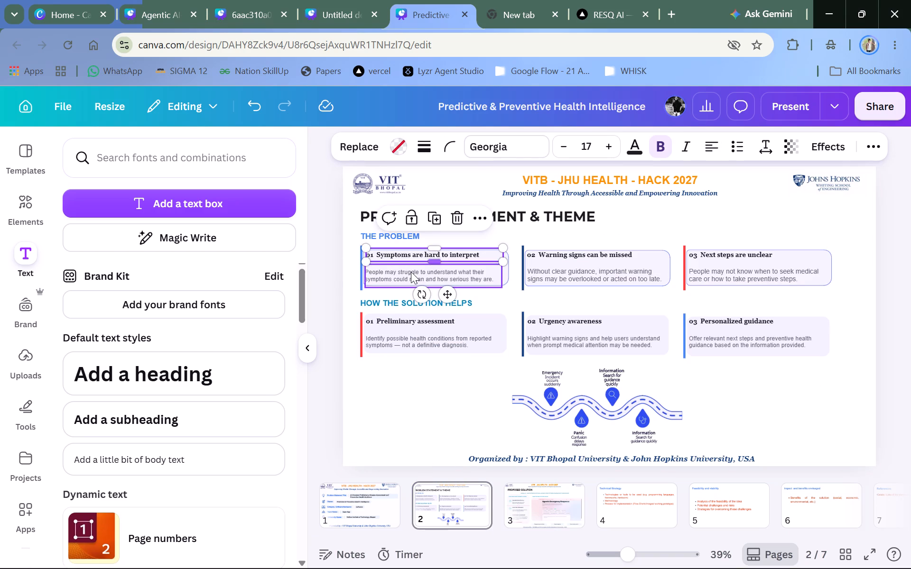
double_click(411, 272)
double_click(535, 499)
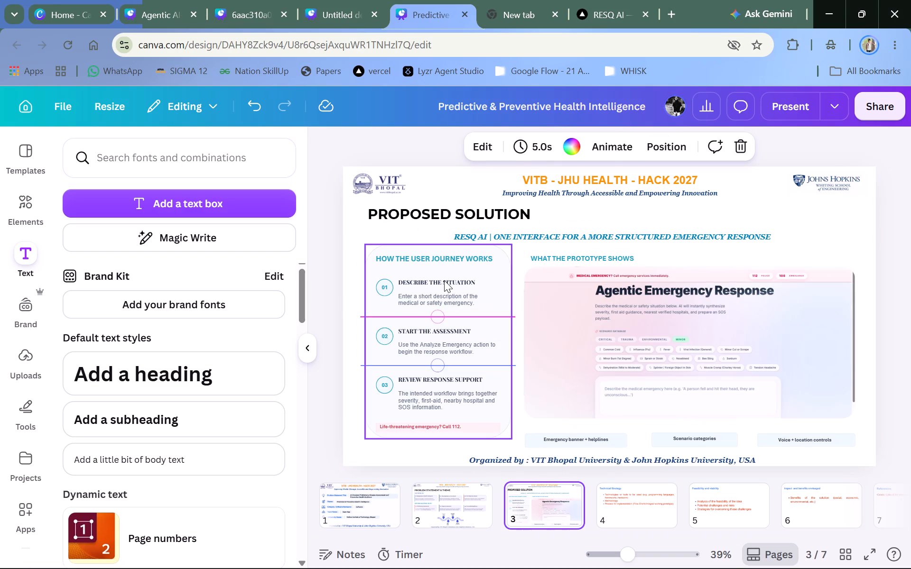
click(444, 280)
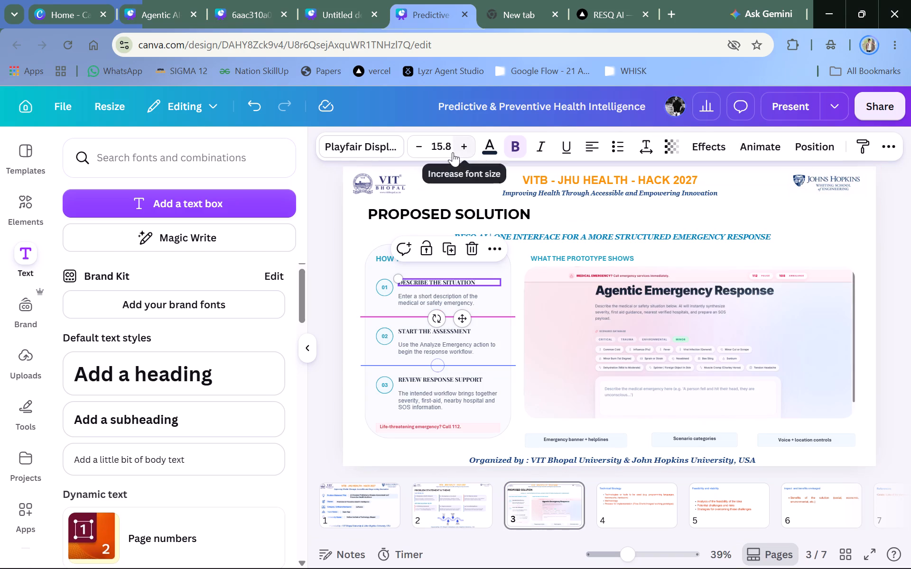
double_click(450, 152)
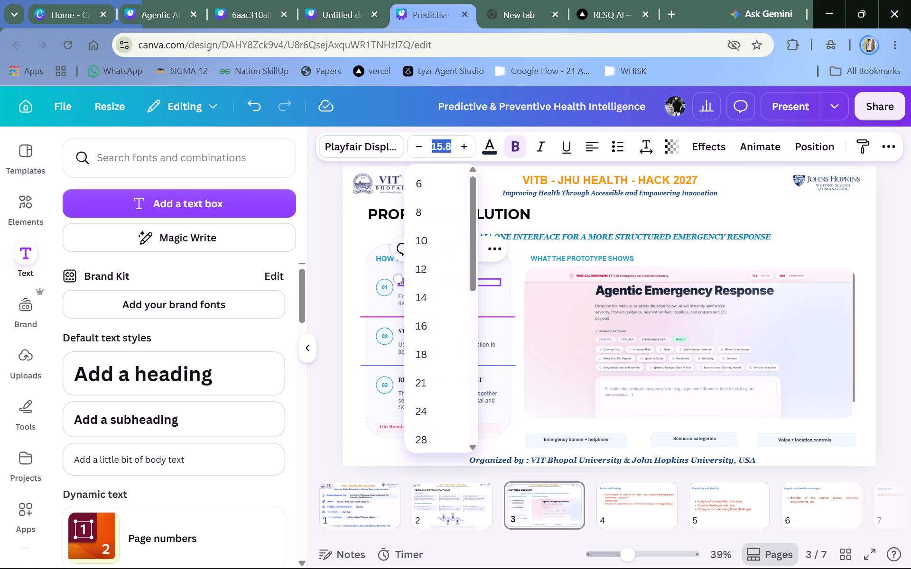
text(17)
key(Return)
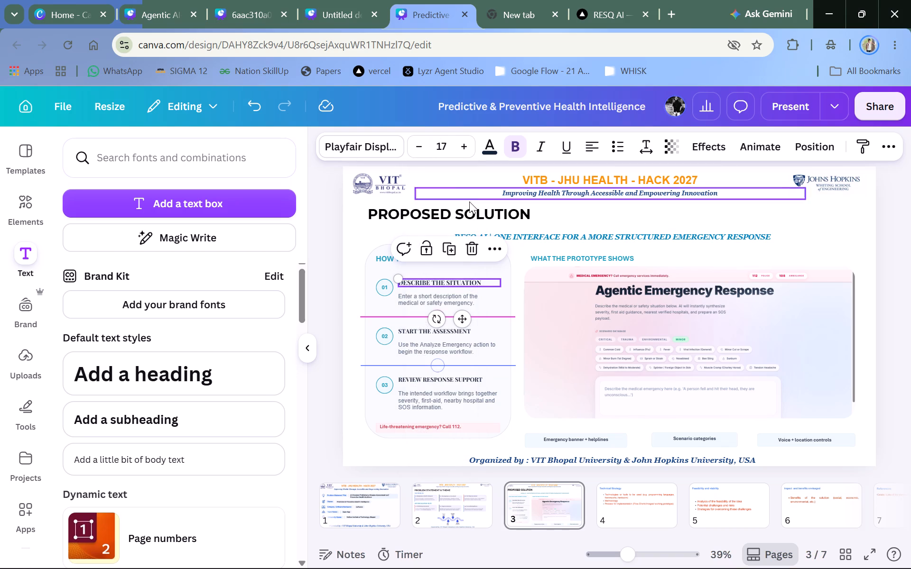
click(454, 297)
click(437, 151)
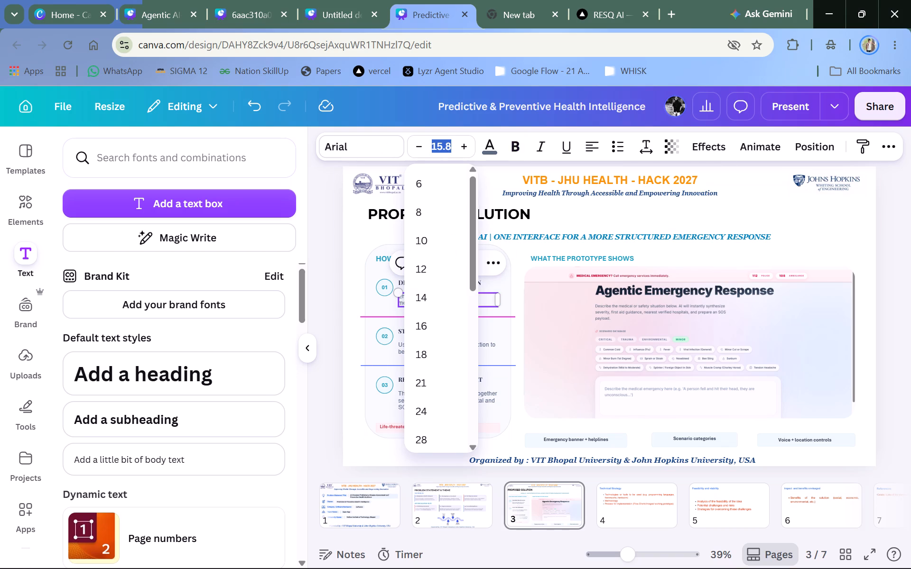
text(16)
key(Return)
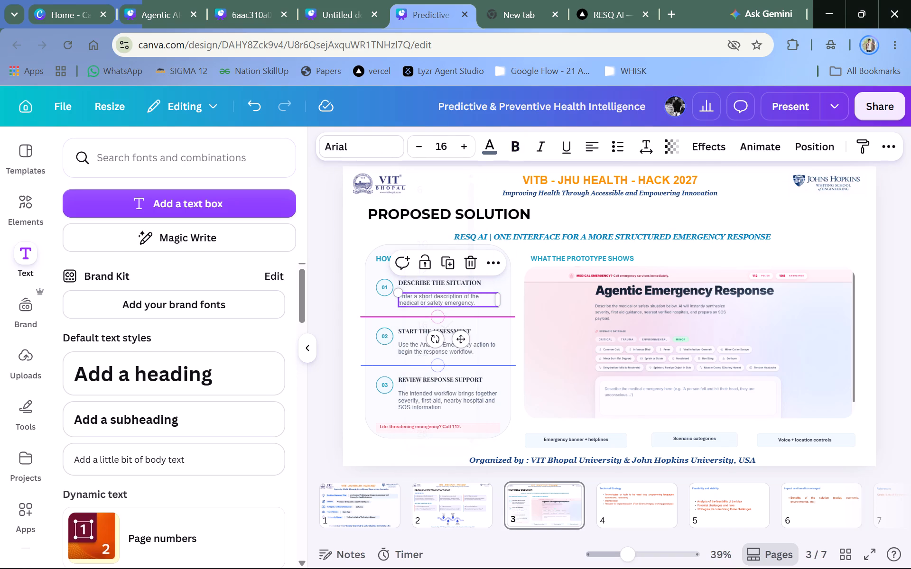
Set the "START THE ASSESSMENT" heading to font size 17 and its description to 16, and compare with the description of journey step 01.
click(409, 329)
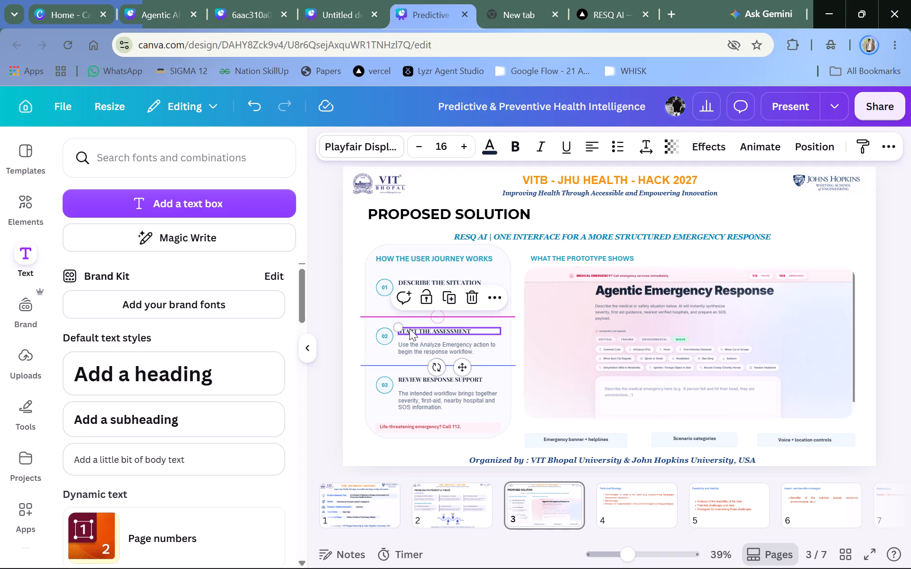
double_click(449, 153)
text(17)
key(Return)
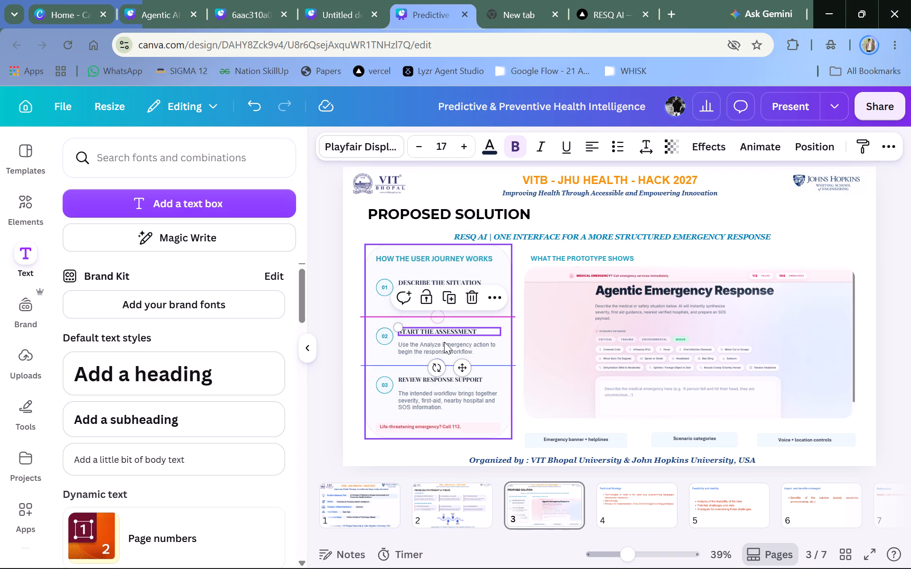
double_click(444, 342)
click(445, 152)
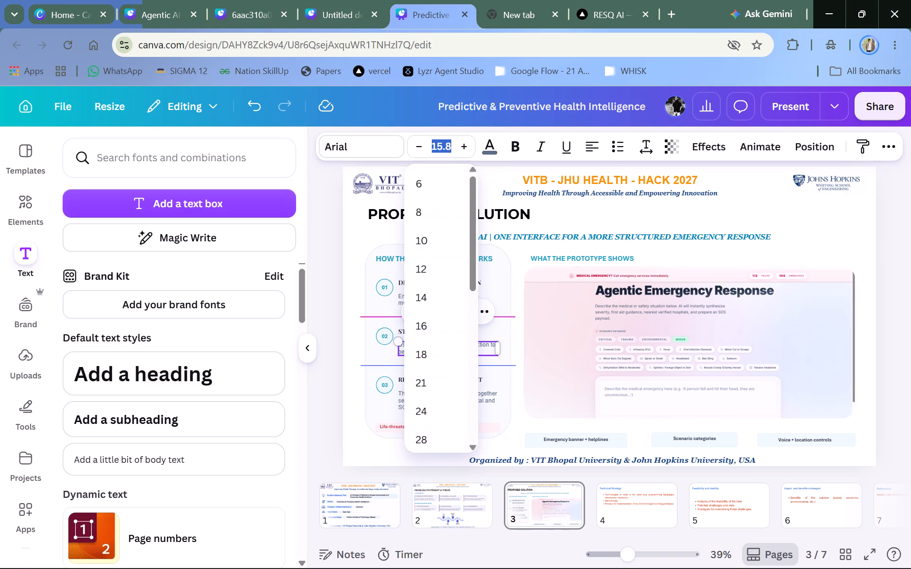
text(15)
key(BackSpace)
key(6)
key(Return)
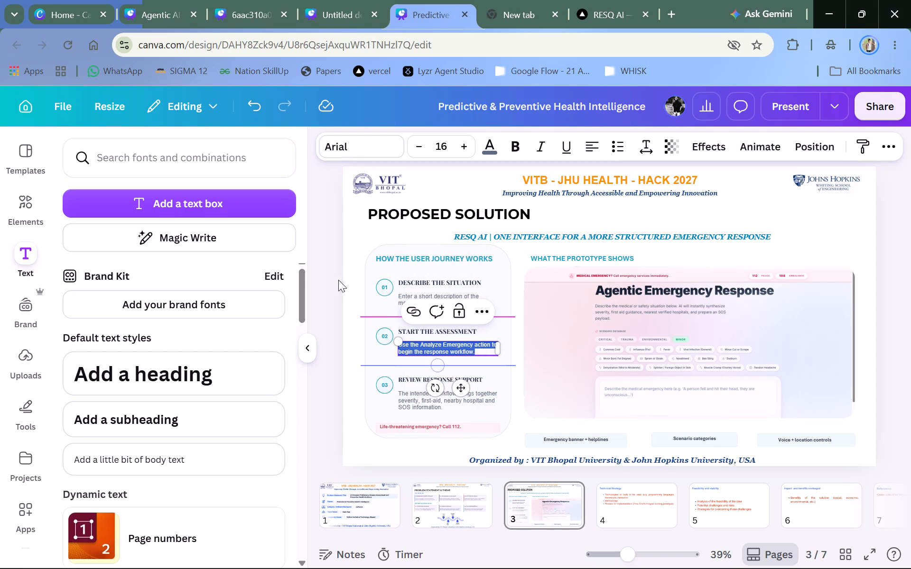
double_click(321, 293)
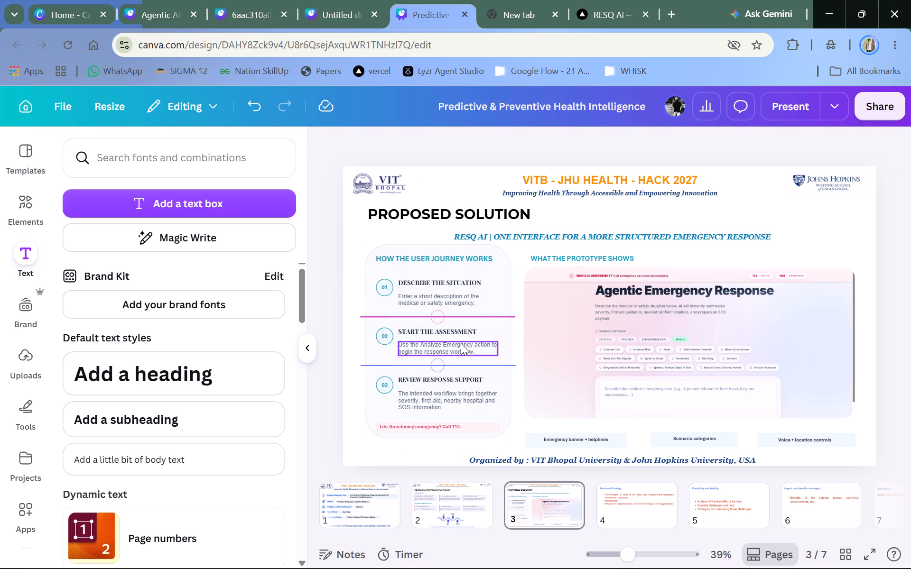
click(443, 293)
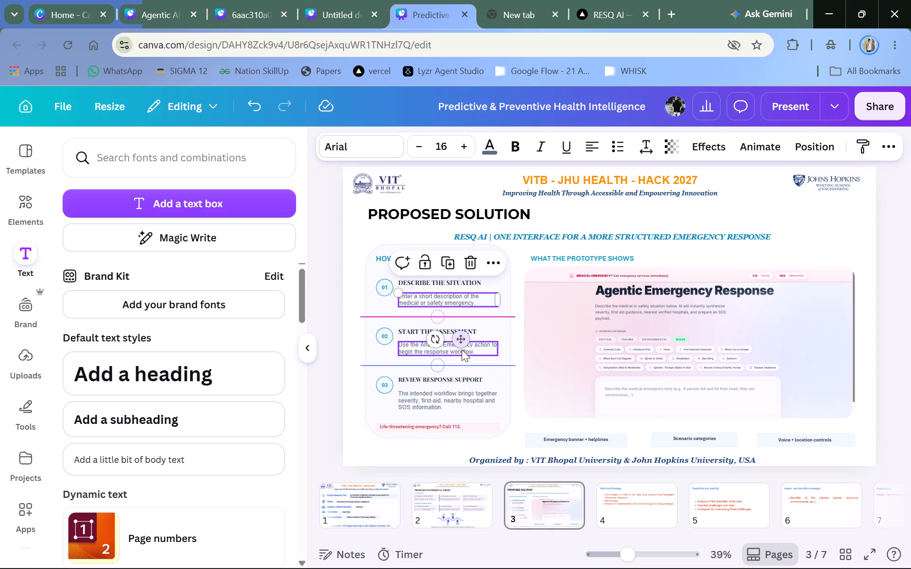
click(462, 349)
Set the "REVIEW RESPONSE SUPPORT" heading of journey step 03 to font size 17.
click(468, 378)
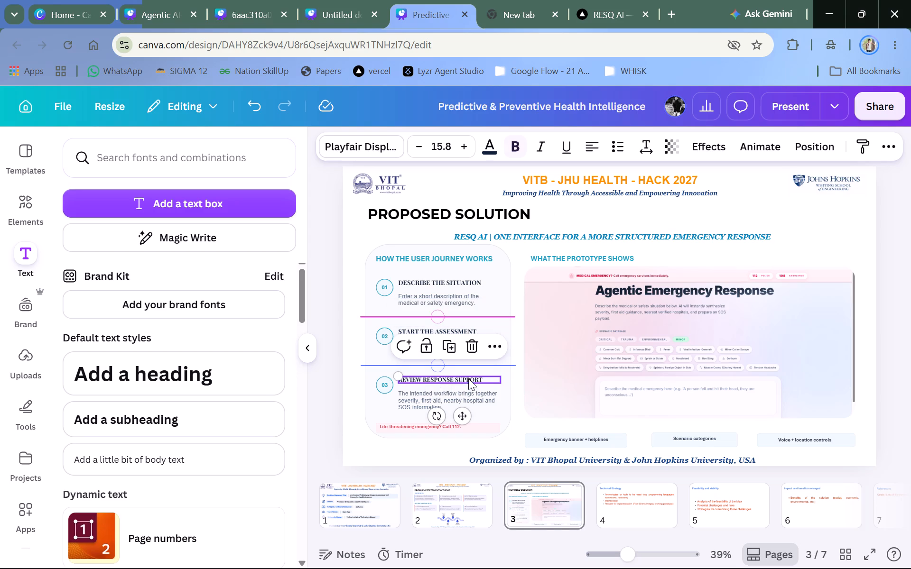
double_click(442, 146)
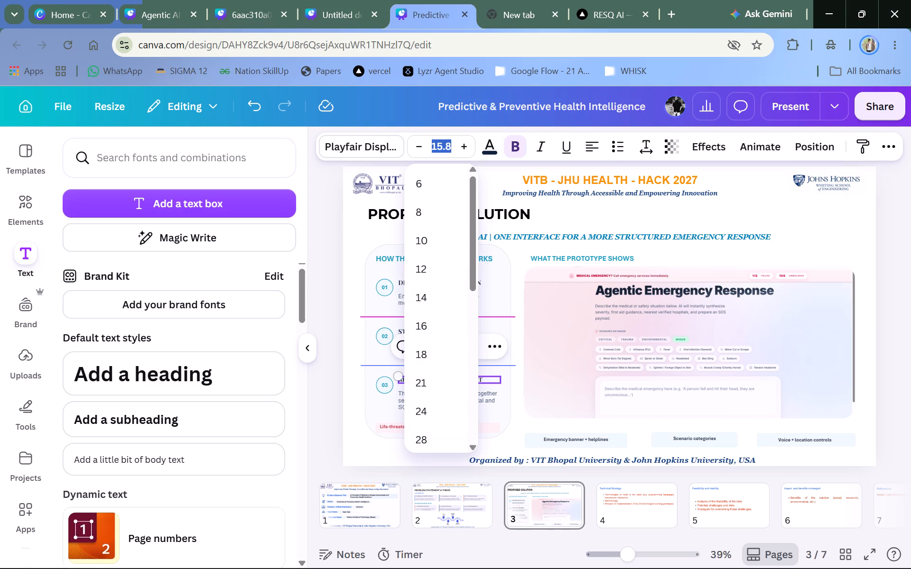
text(17)
key(Return)
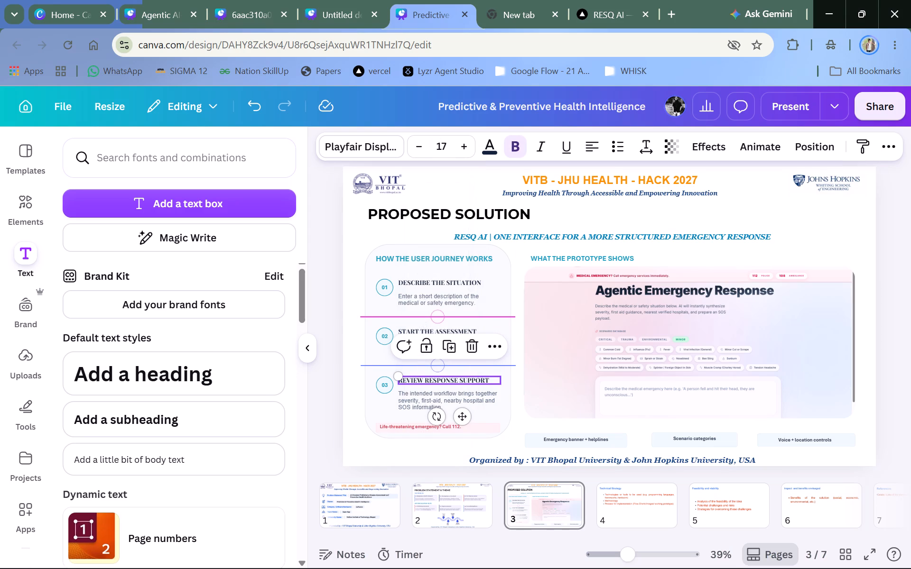
Set the description text of journey step 03, under "REVIEW RESPONSE SUPPORT", to font size 16.
double_click(418, 396)
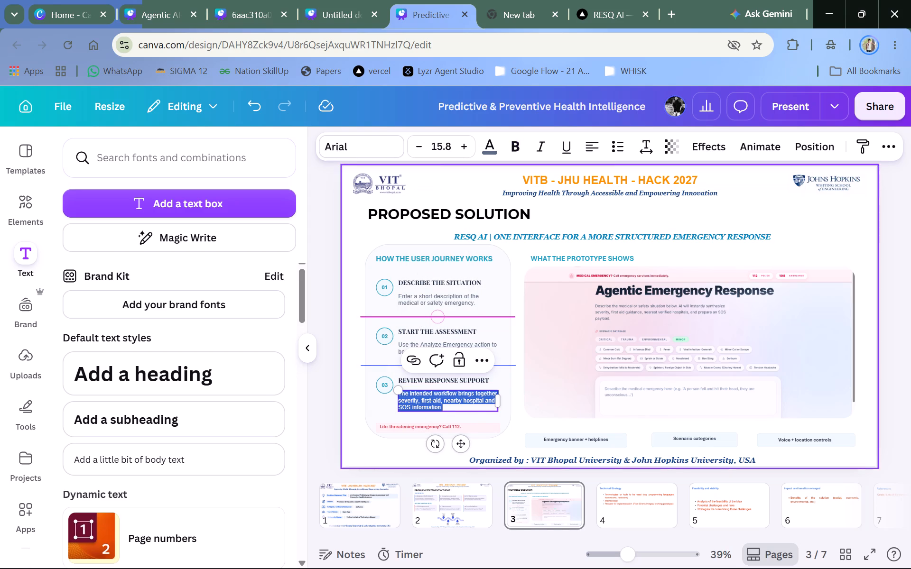
double_click(452, 145)
text(16)
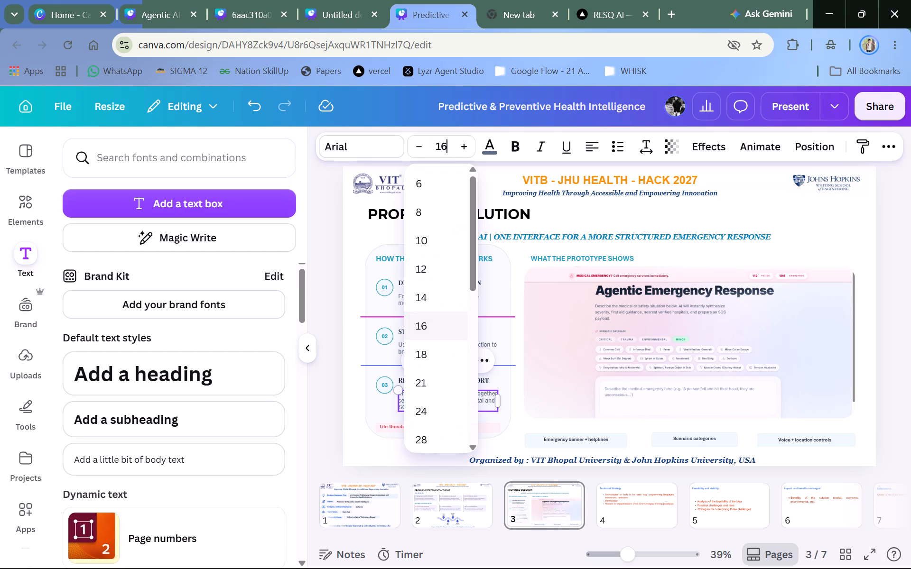
key(Return)
click(321, 318)
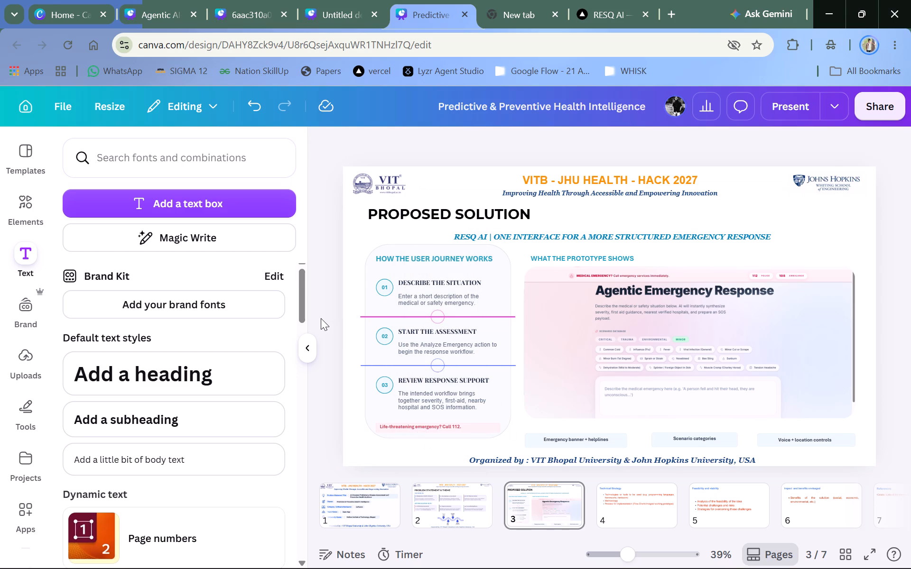
Set the three feature labels below the prototype screenshot, from "Emergency banner + helplines" to "Voice + location controls", to font size 15.
click(588, 439)
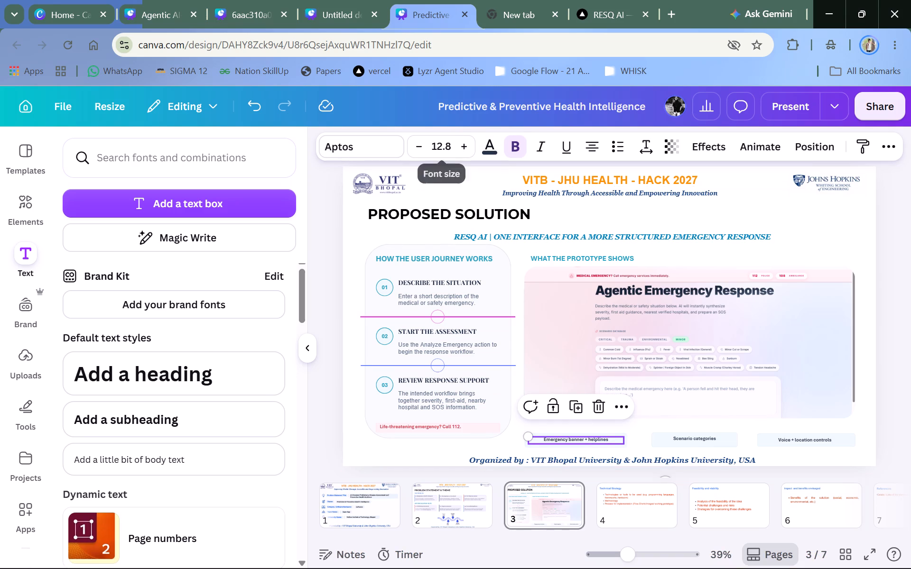
double_click(447, 156)
text(15)
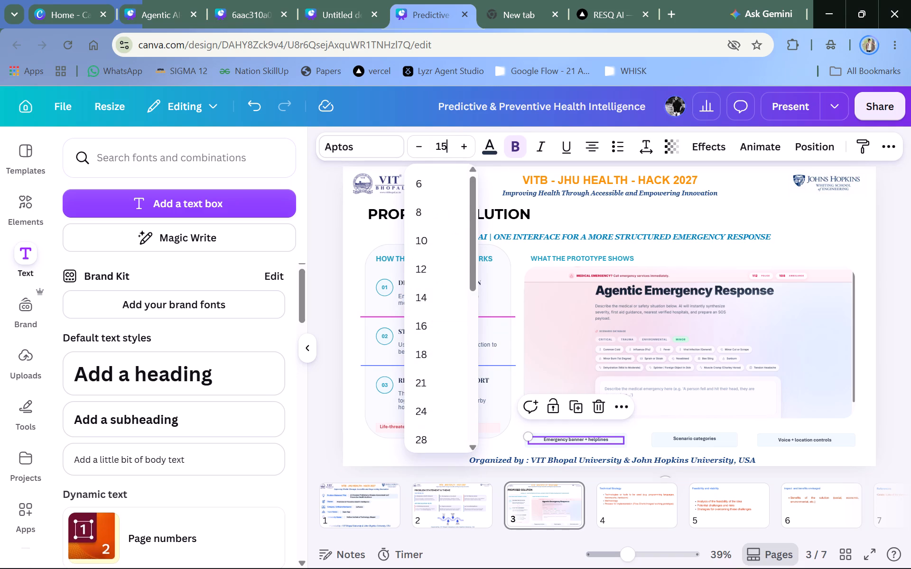
key(Return)
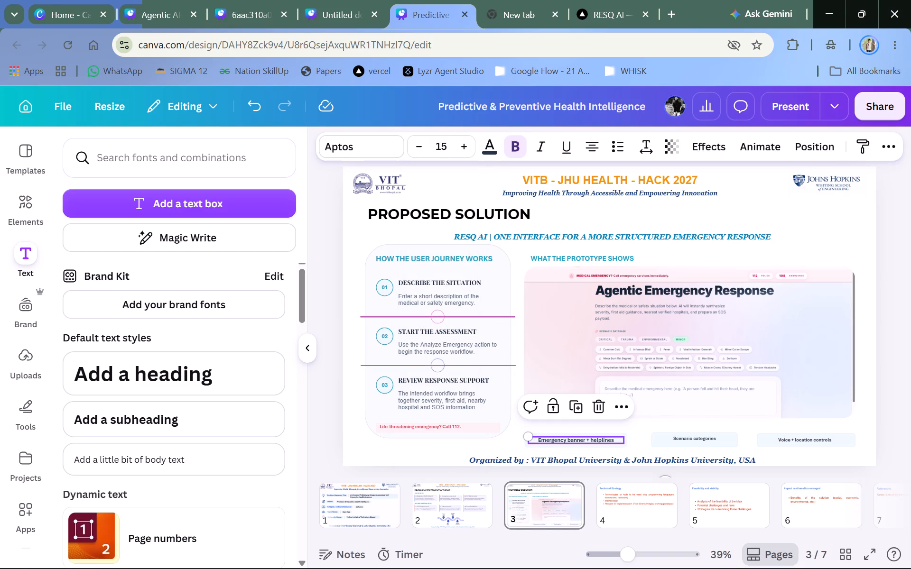
click(327, 227)
double_click(682, 436)
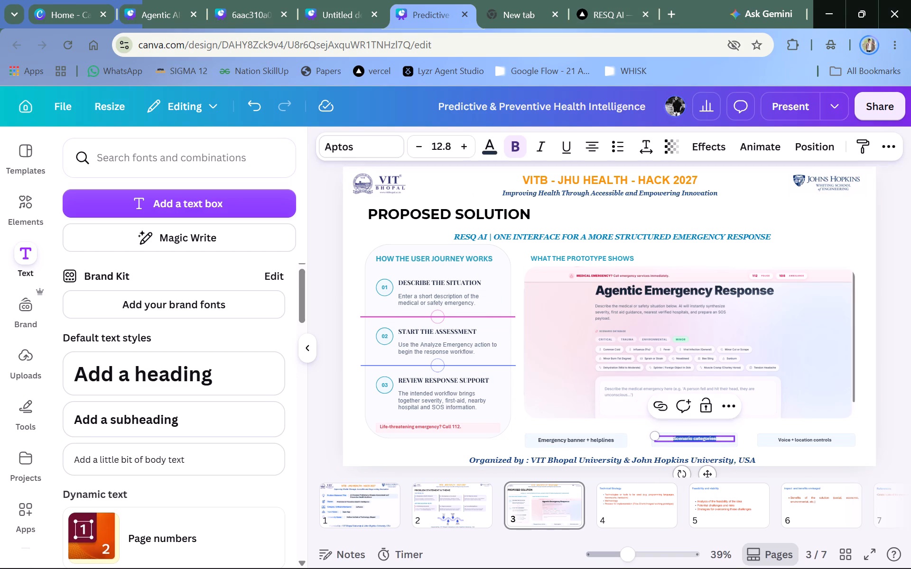
click(439, 145)
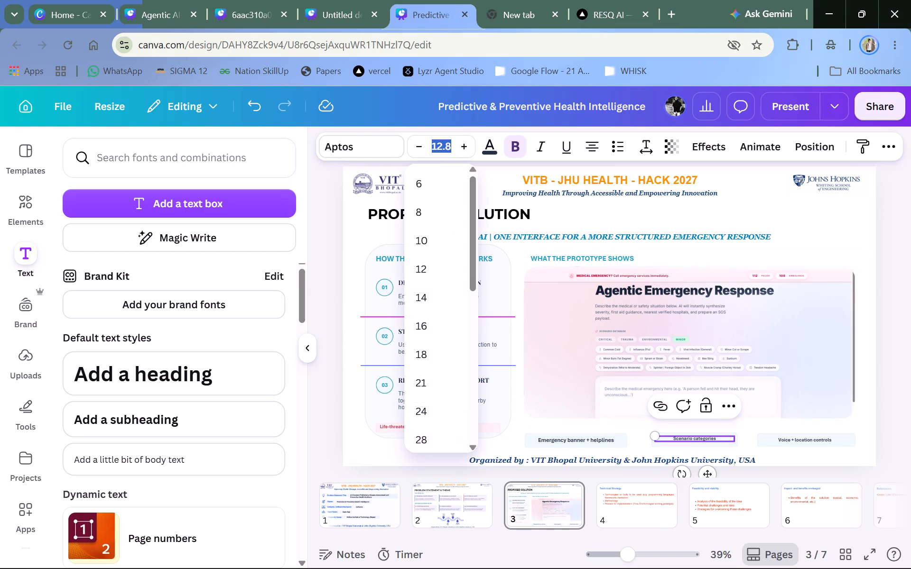
text(15)
key(Return)
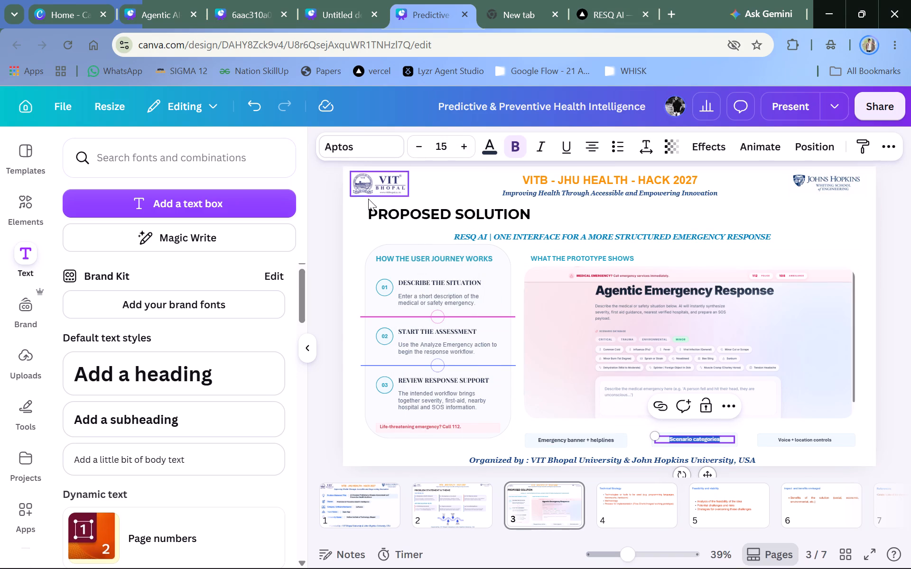
double_click(323, 246)
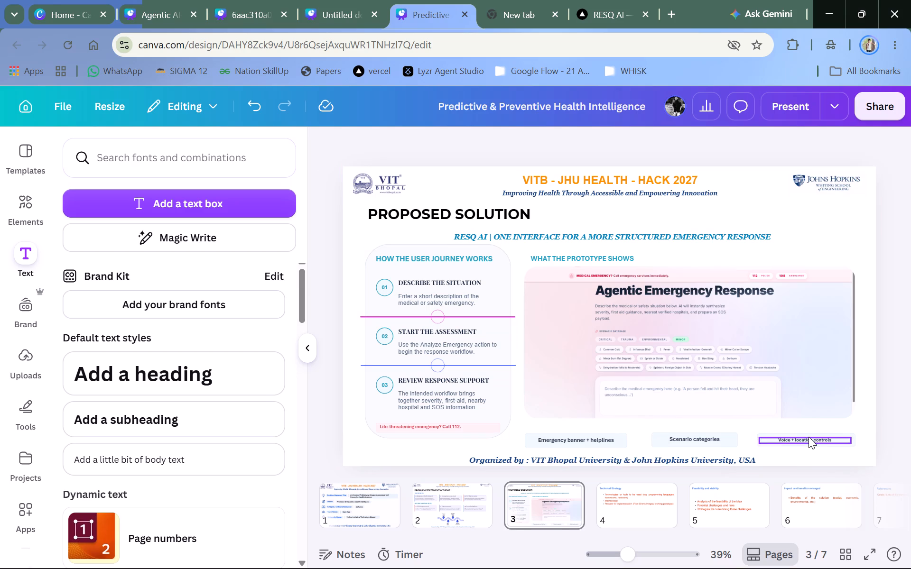
click(809, 437)
click(442, 142)
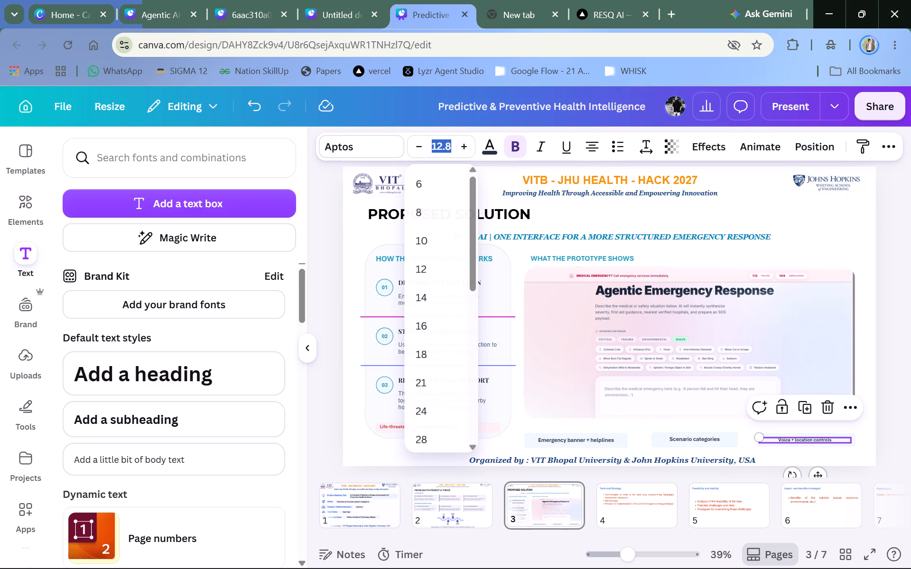
text(15)
key(Return)
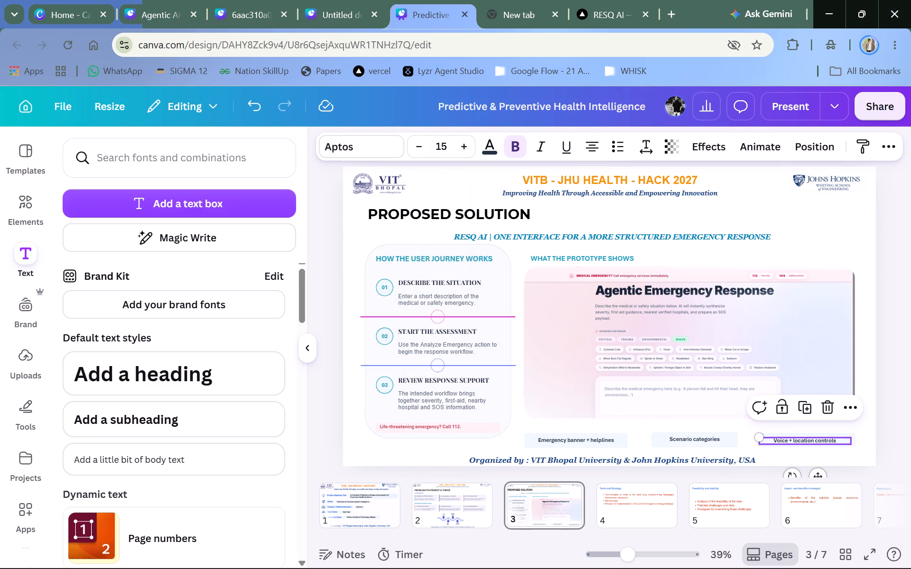
double_click(316, 253)
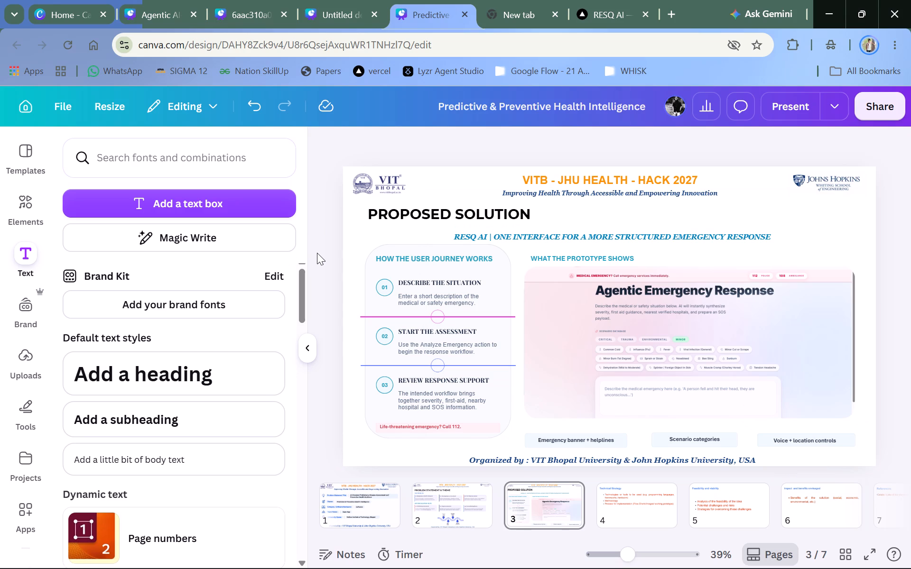
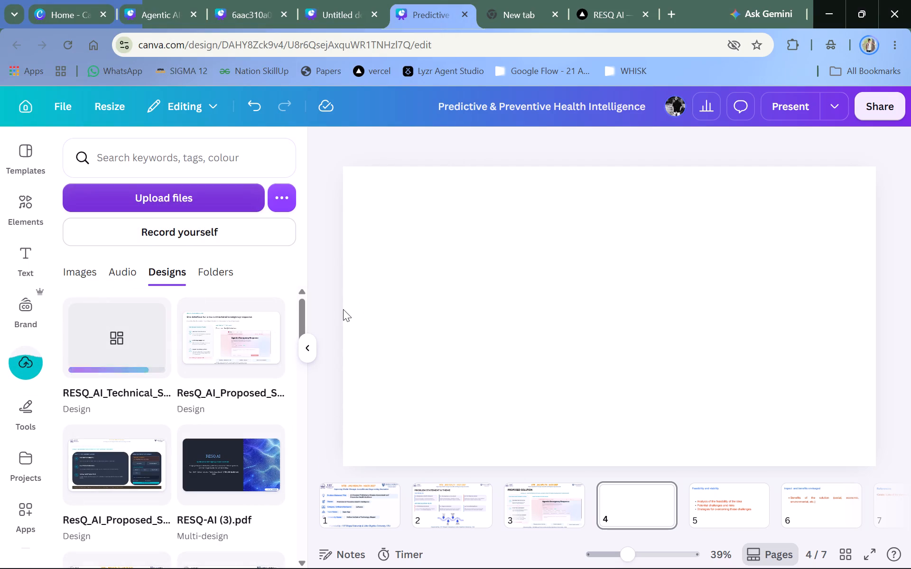
Apply the uploaded technical strategy design to the blank page 4.
double_click(121, 323)
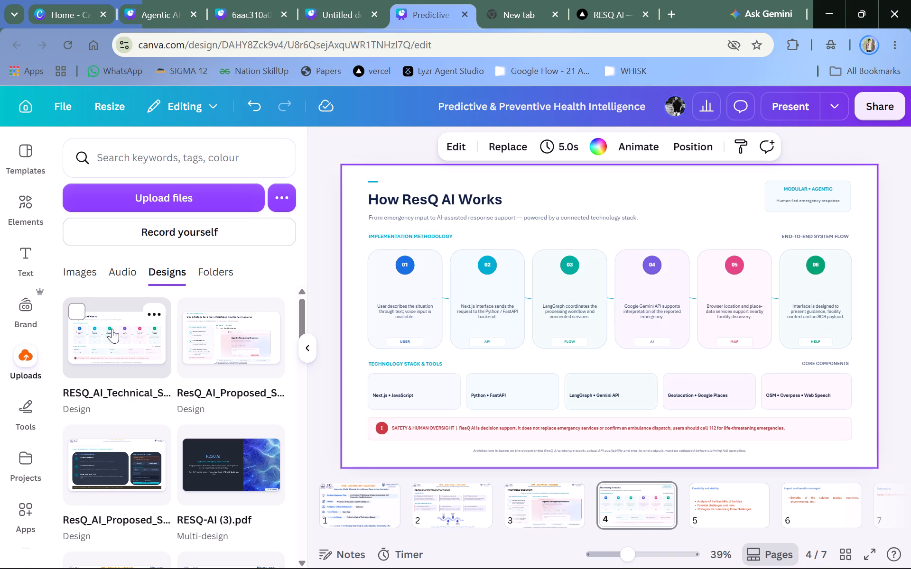
double_click(315, 205)
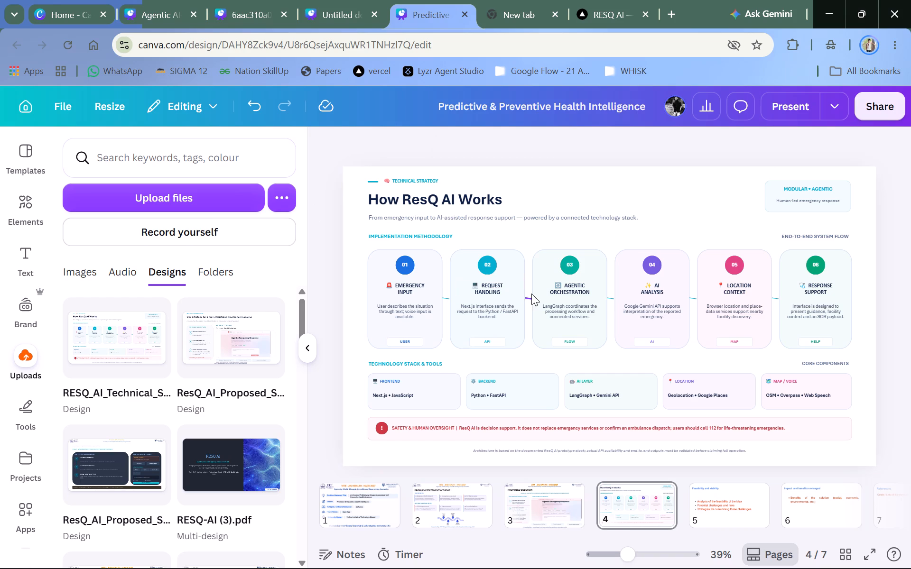
Delete the small italic architecture footnote at the bottom of the page 4 slide.
double_click(562, 450)
key(BackSpace)
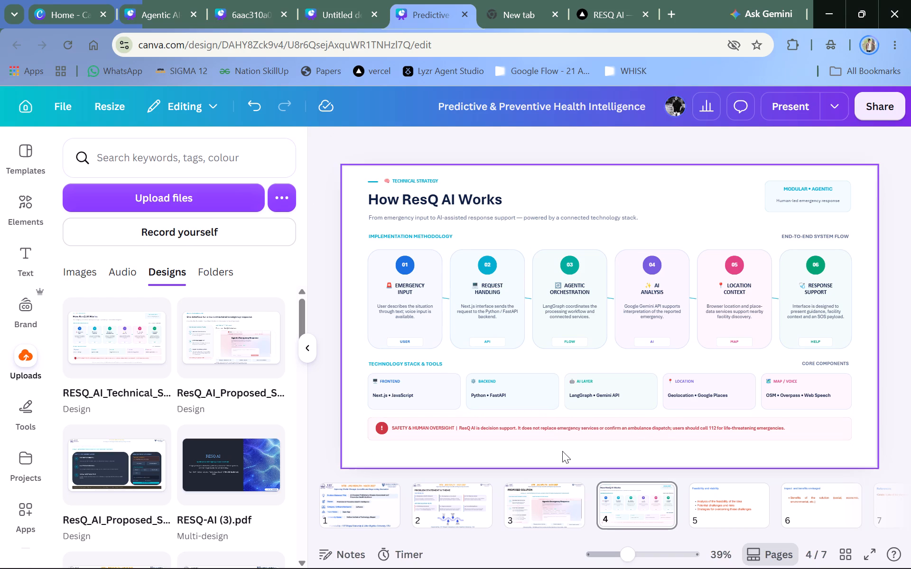
Delete the "Implementation Methodology" and "End-to-End System Flow" labels above the six workflow cards.
double_click(444, 233)
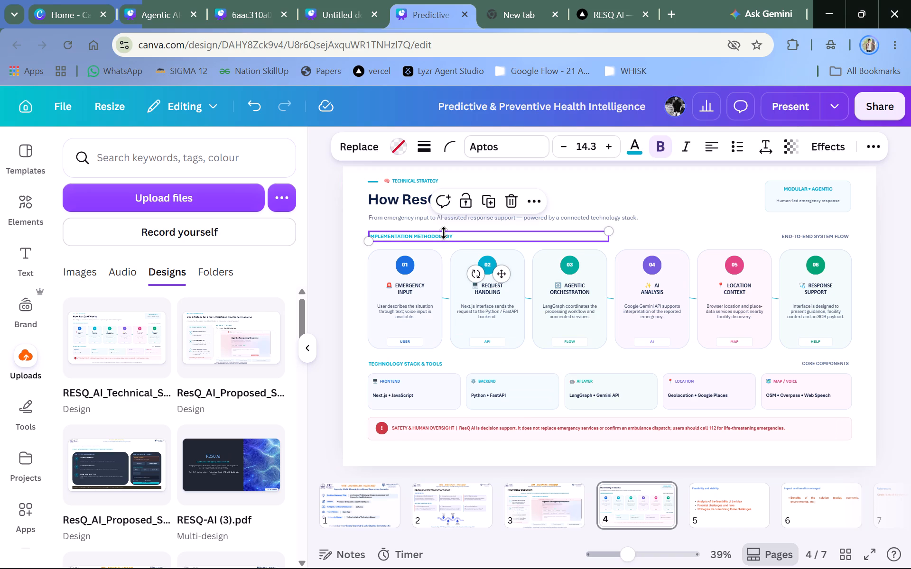
key(BackSpace)
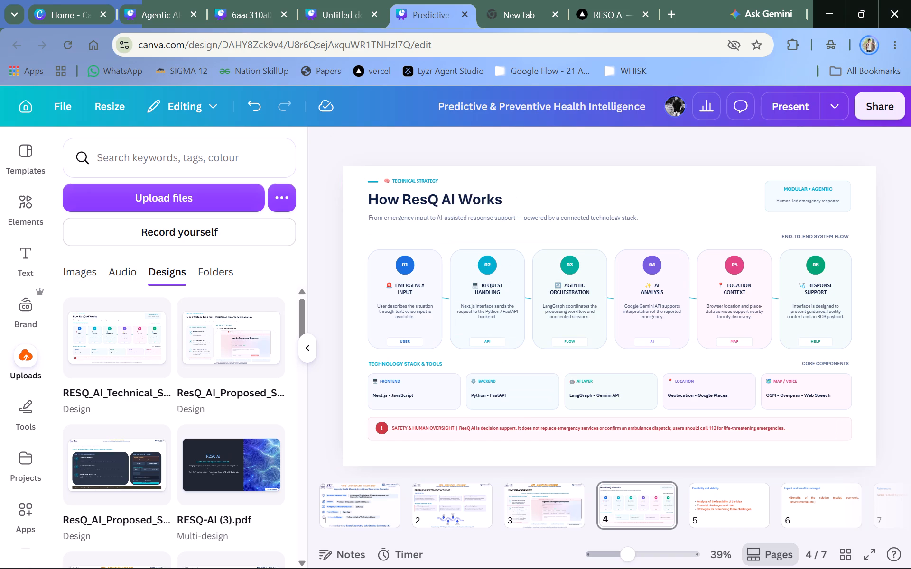
click(783, 237)
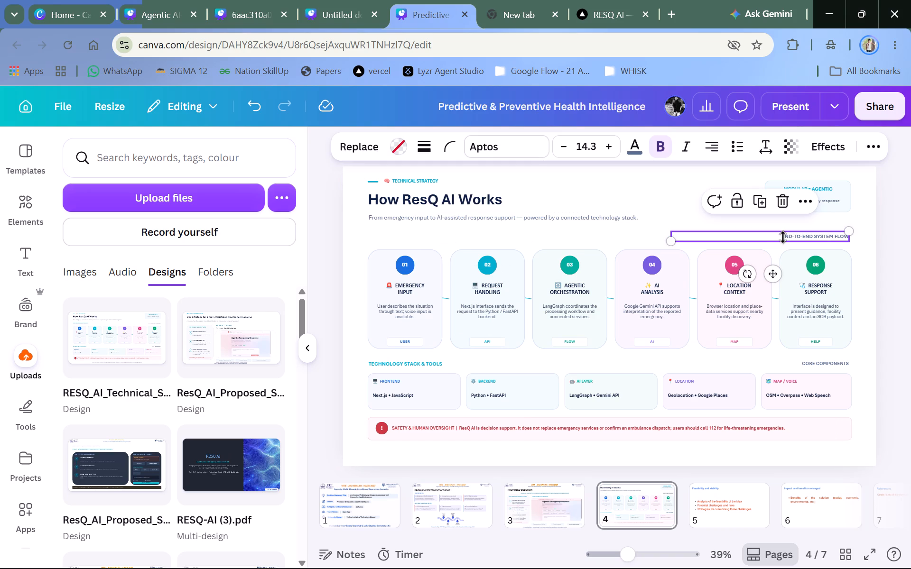
key(BackSpace)
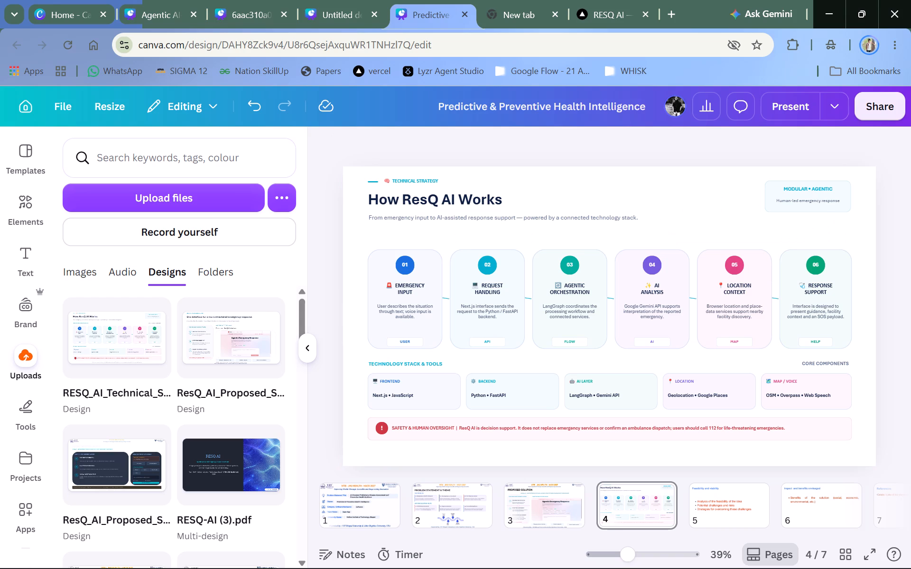
Delete the "Modular • Agentic" badge in the slide's upper corner, including its box, heading and "Human-led emergency response" text.
click(808, 206)
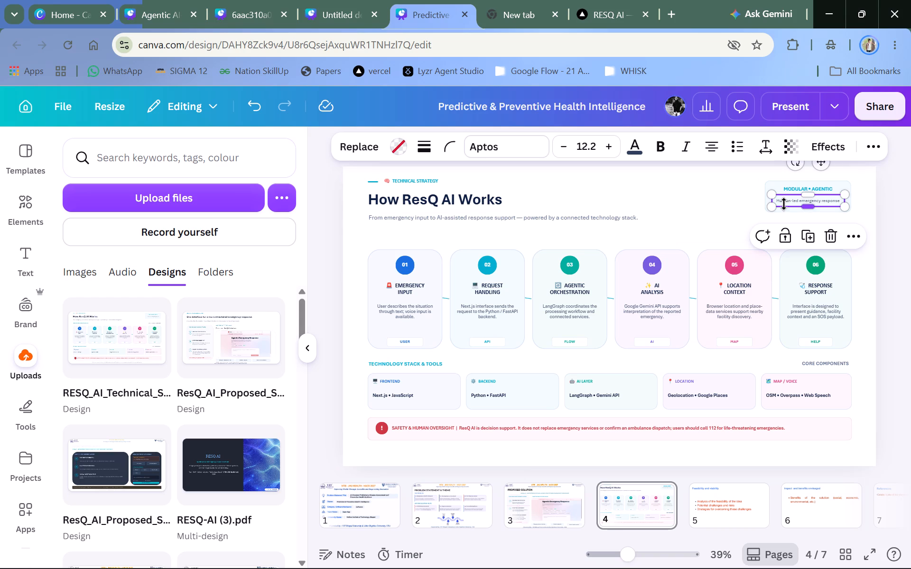
double_click(770, 185)
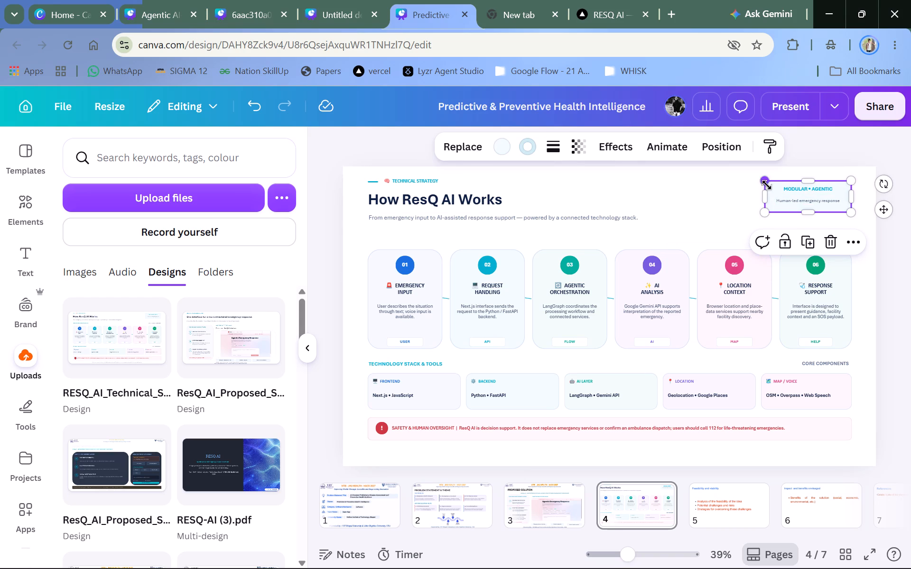
key(BackSpace)
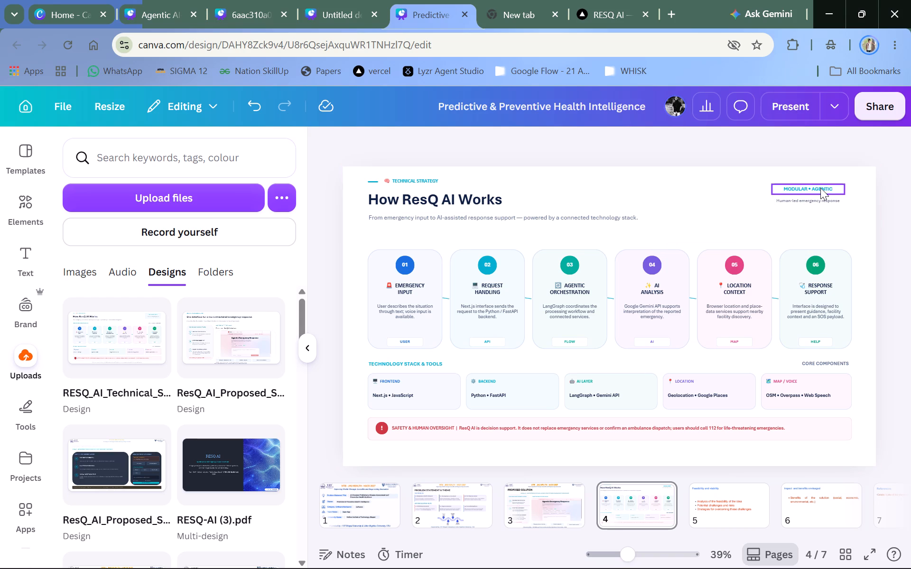
click(820, 188)
key(BackSpace)
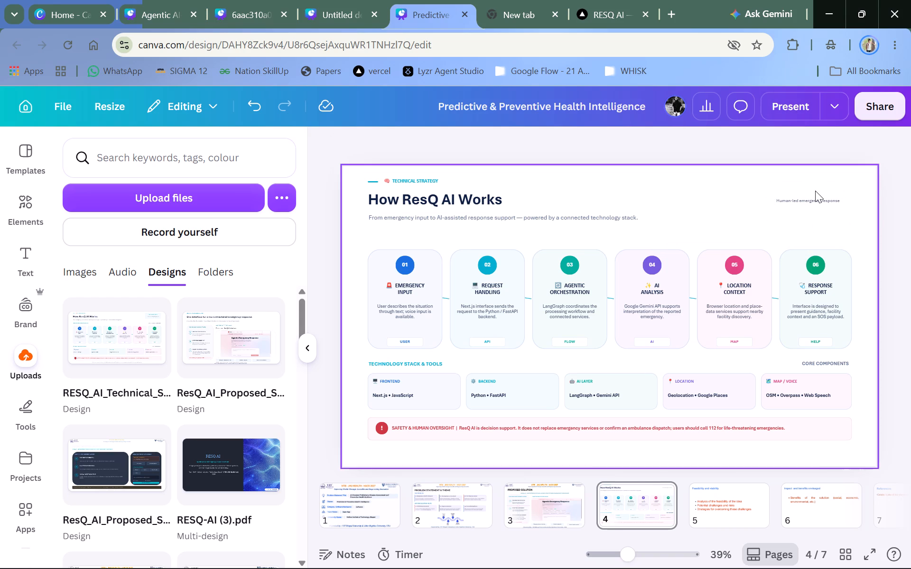
triple_click(819, 198)
key(BackSpace)
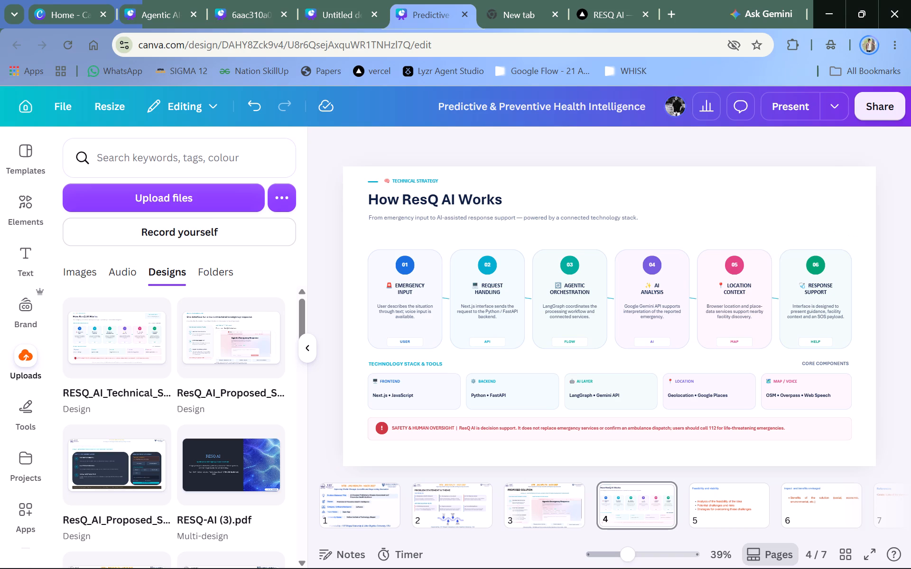
Delete the "Technical Strategy" label above the page 4 heading and the short accent line beside it.
double_click(417, 183)
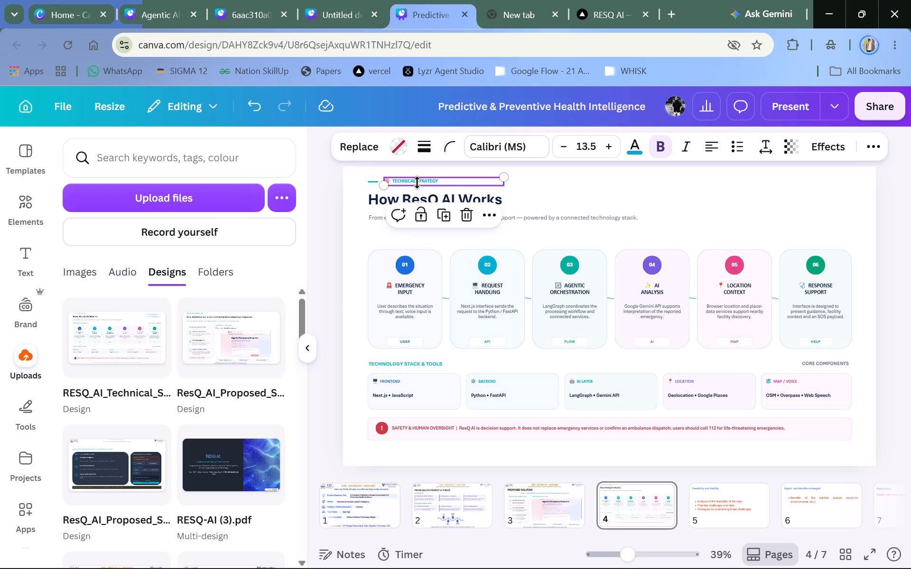
key(BackSpace)
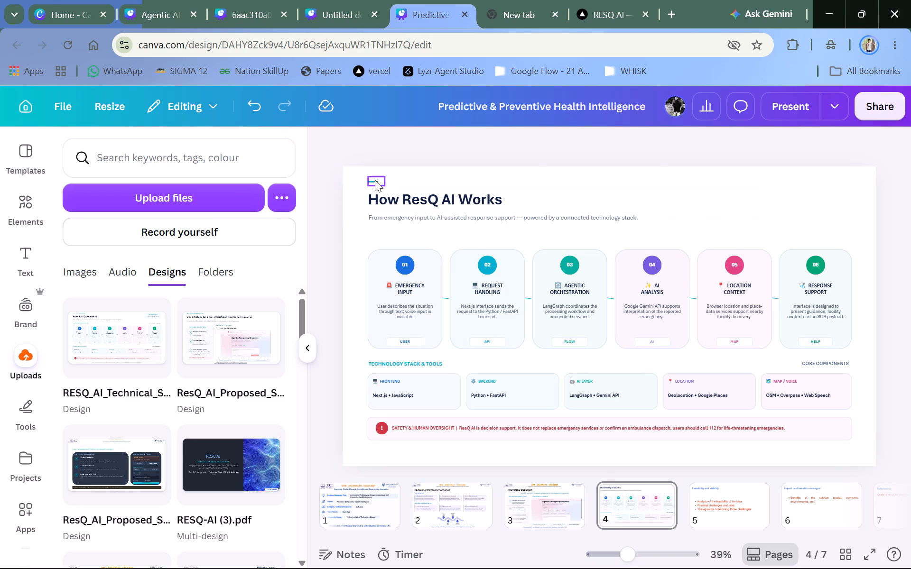
click(375, 180)
key(BackSpace)
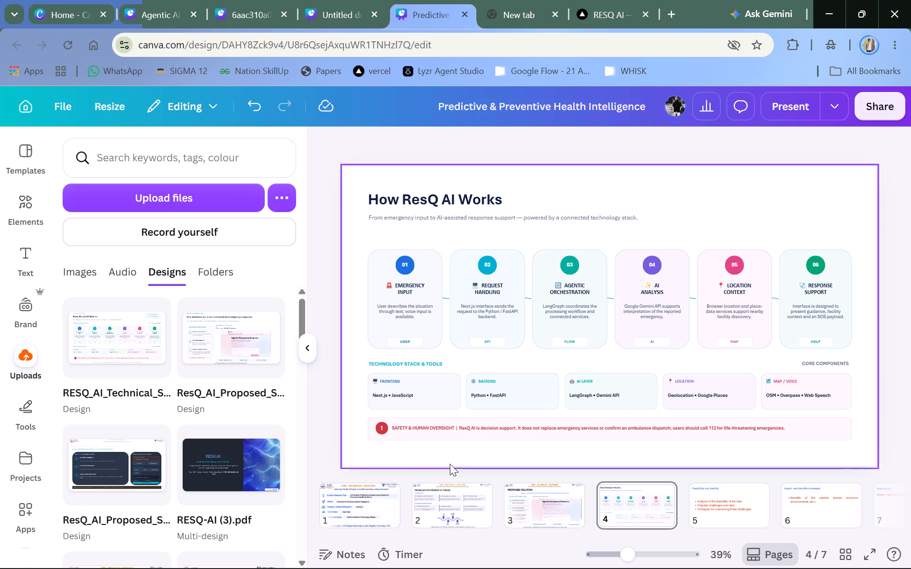
Copy the "Organized by : VIT Bhopal University & John Hopkins University, USA" footer from page 2 and paste it onto page 4.
click(569, 508)
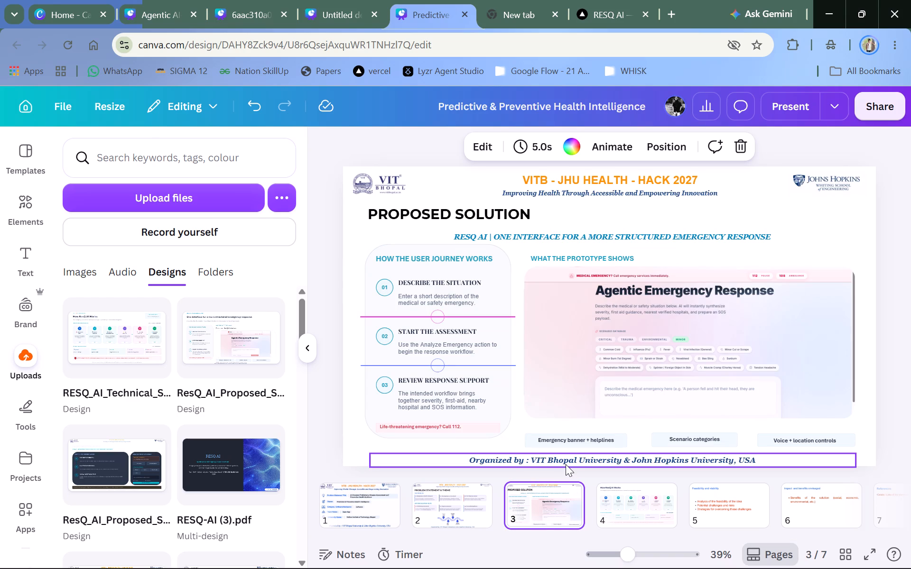
click(456, 507)
click(527, 463)
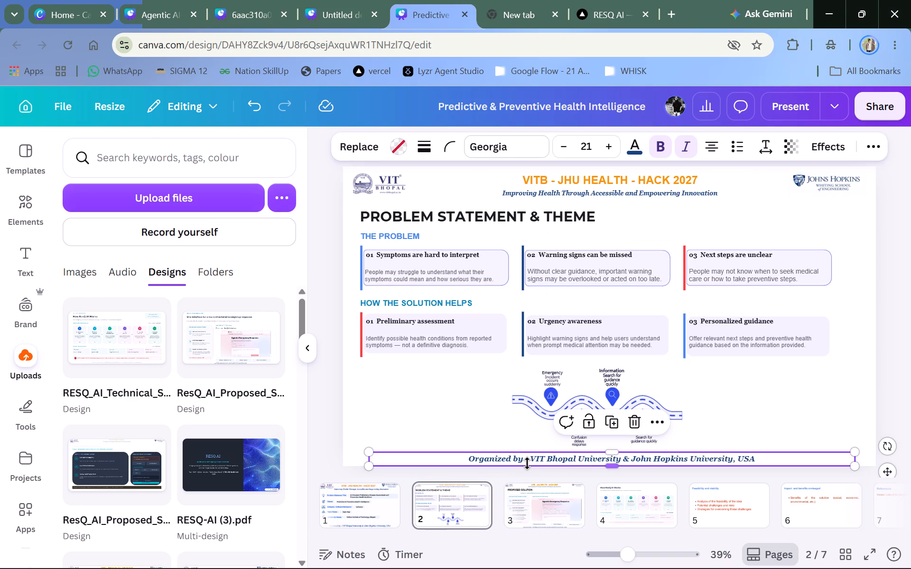
key(ctrl+c)
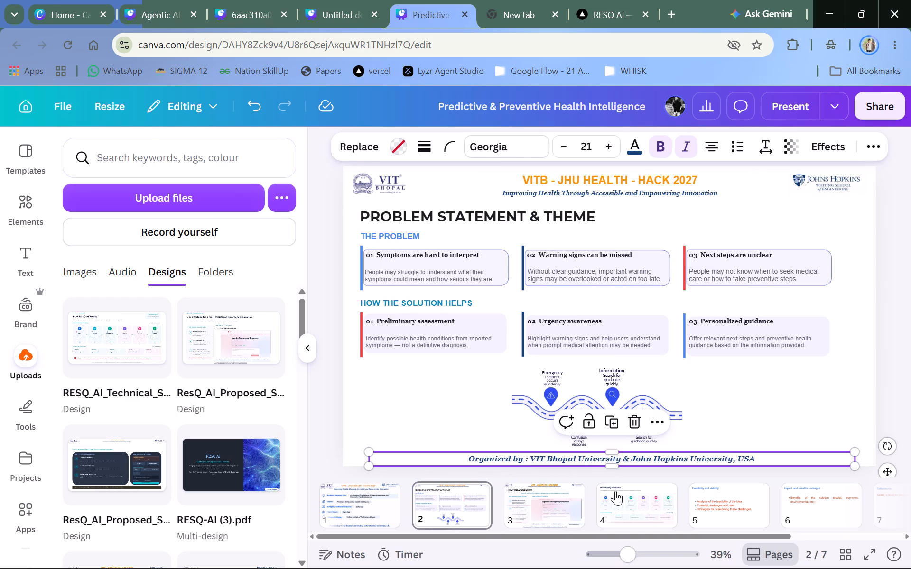
click(615, 491)
click(493, 449)
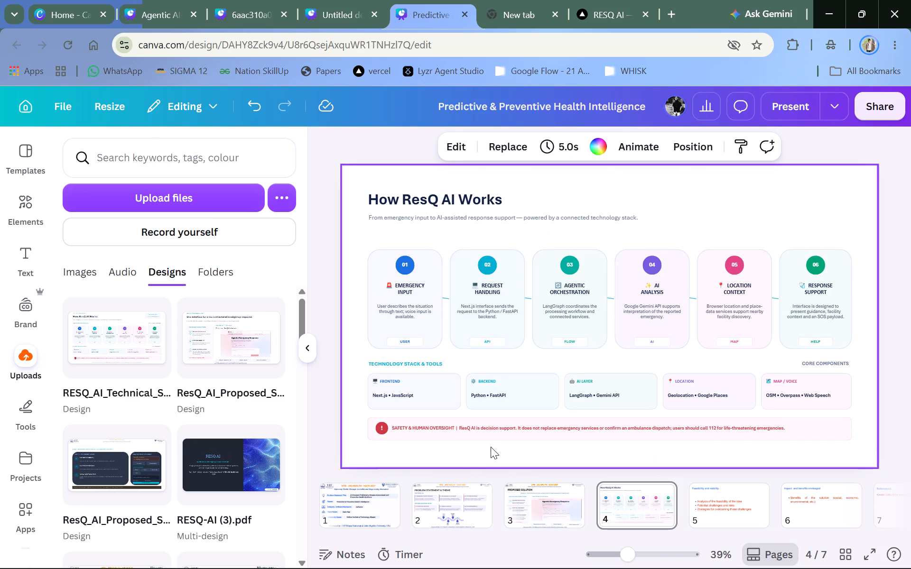
key(ctrl+v)
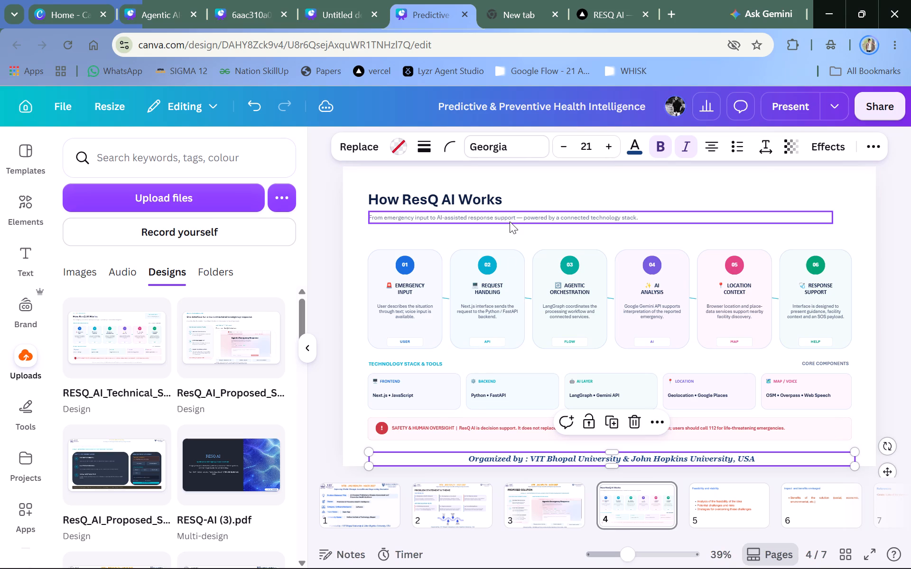
click(327, 390)
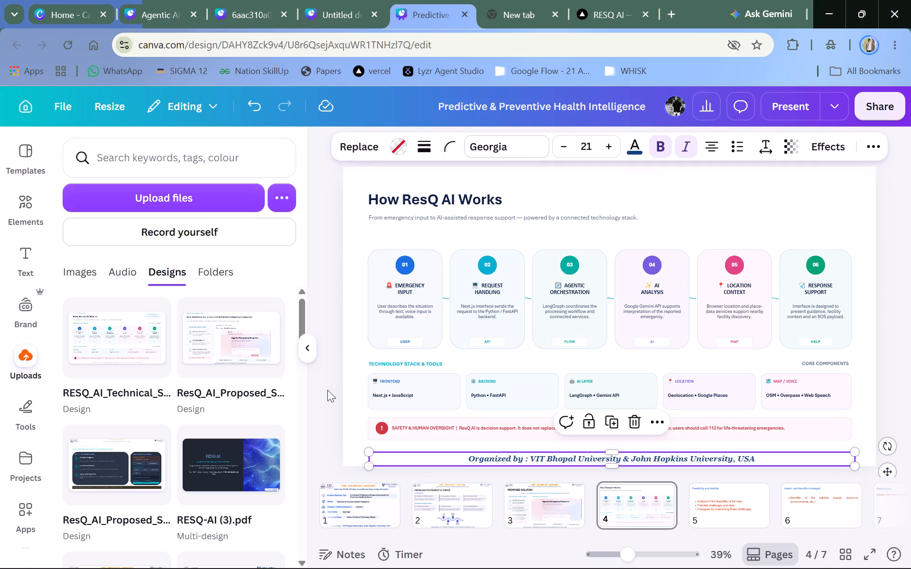
Move the pale pink box behind the "Safety & Human Oversight" notice down to just above the organizer footer.
drag(542, 437, 545, 450)
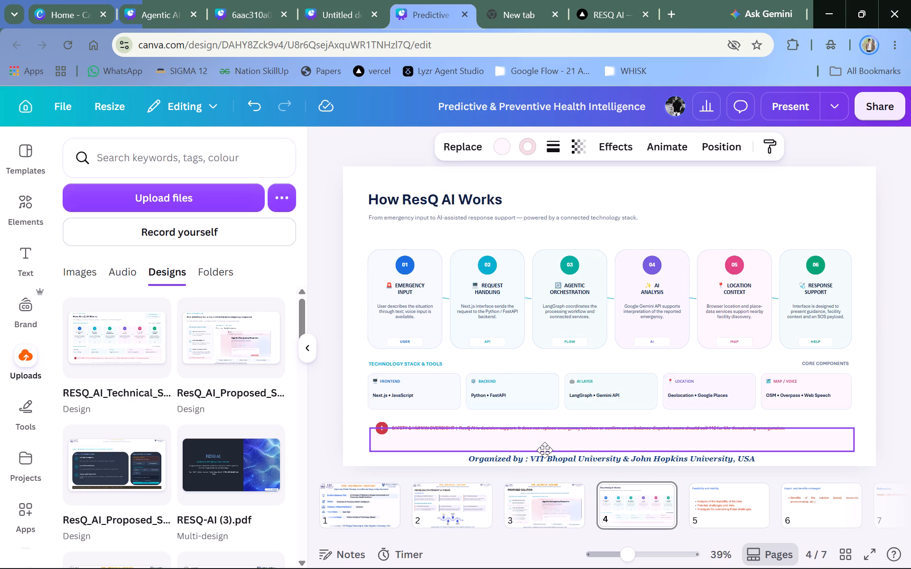
drag(545, 450, 547, 449)
drag(547, 449, 546, 449)
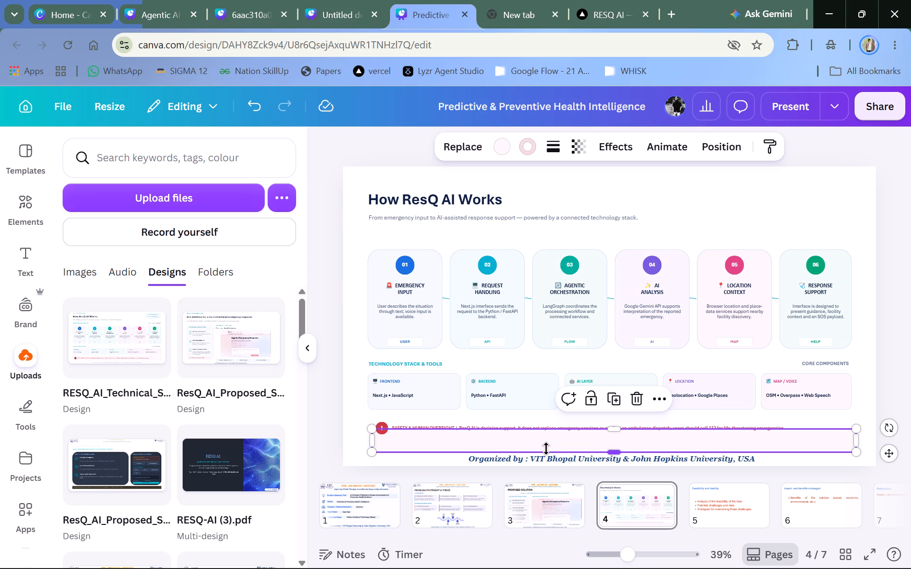
drag(546, 449, 542, 449)
drag(887, 452, 881, 452)
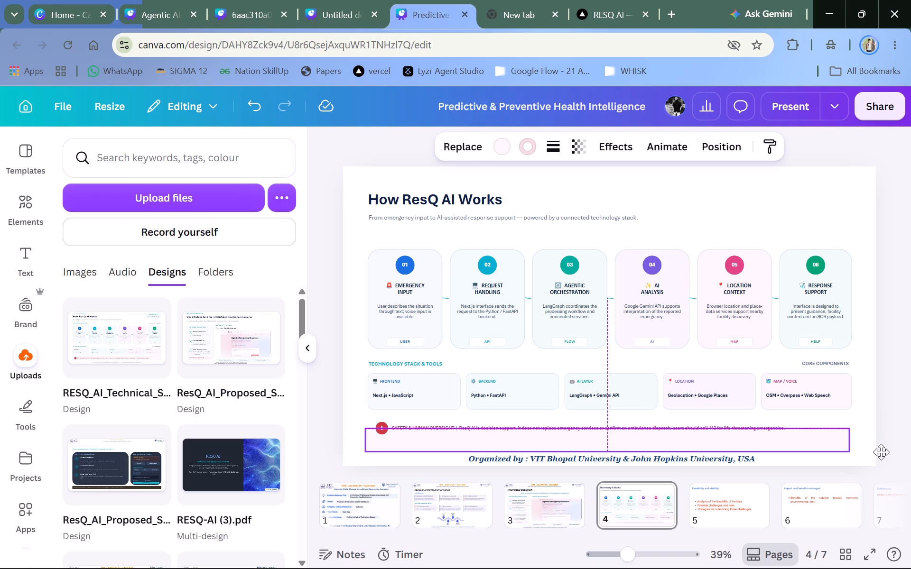
drag(881, 452, 883, 452)
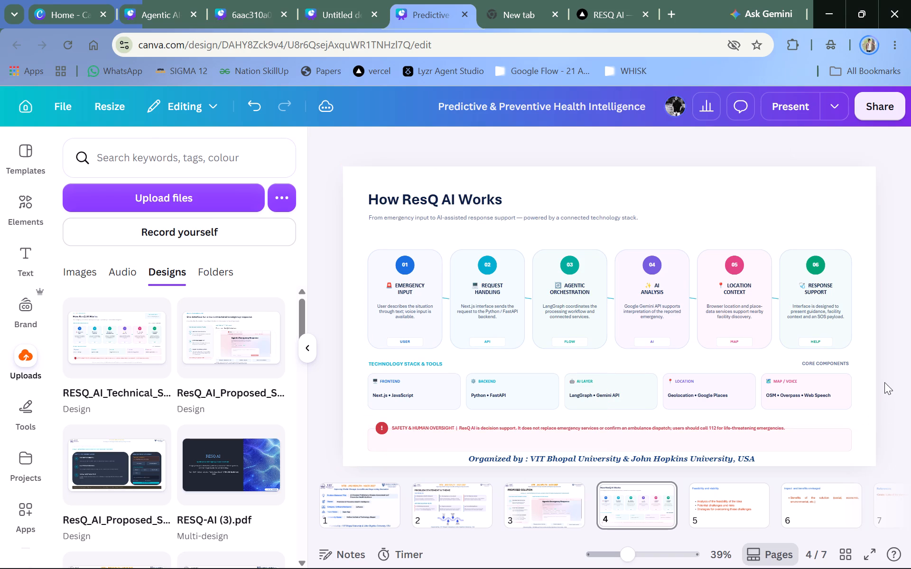
click(884, 382)
Move the safety notice text, exclamation mark and red circle down so they line up inside the lowered pink box.
drag(603, 423, 604, 431)
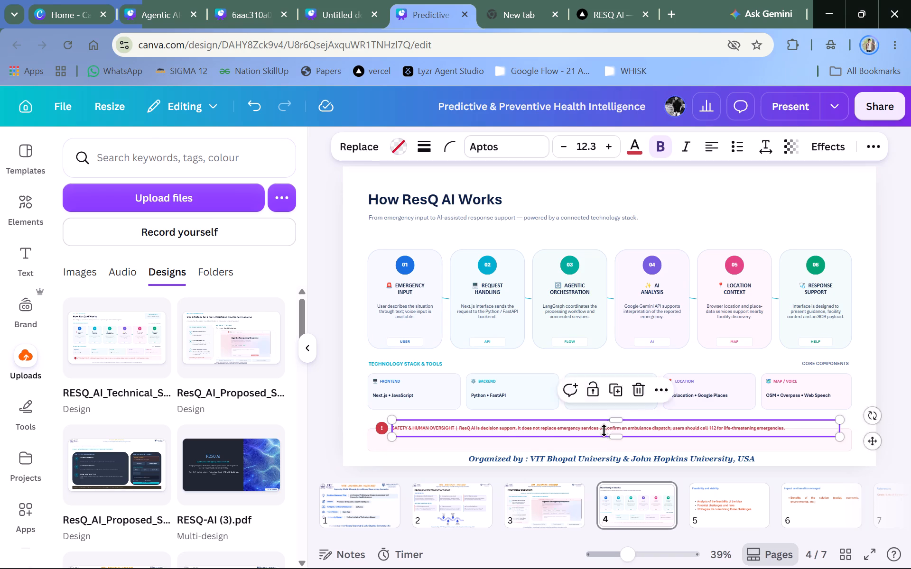
drag(604, 431, 607, 435)
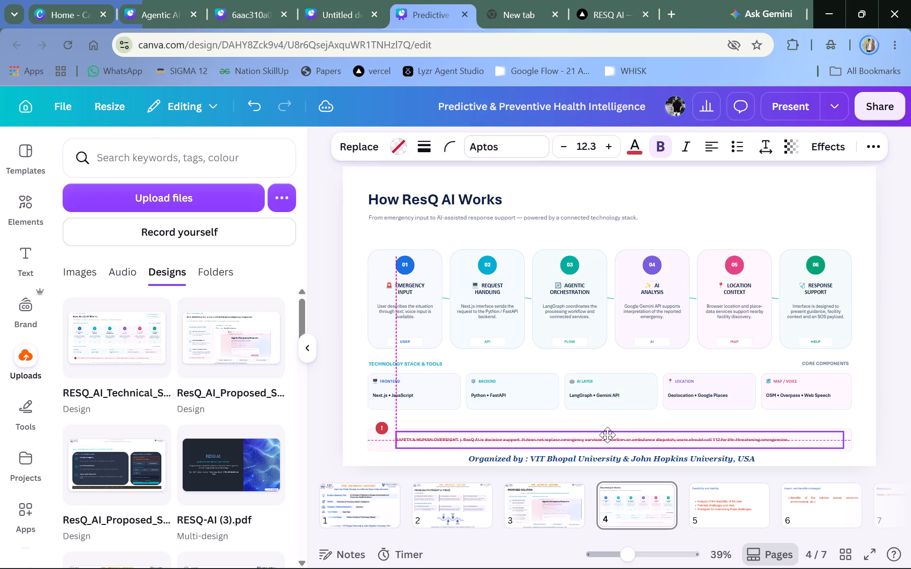
drag(607, 435, 612, 434)
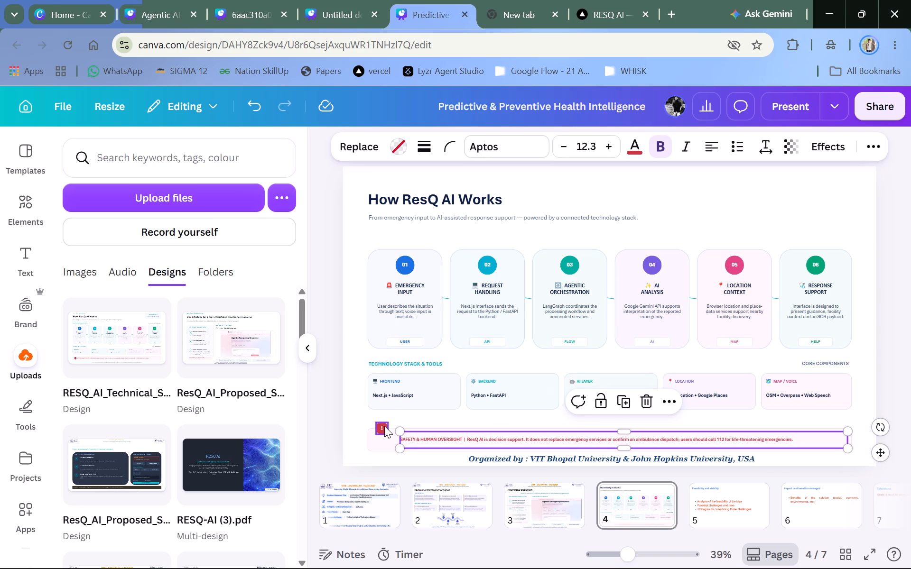
drag(384, 426, 394, 437)
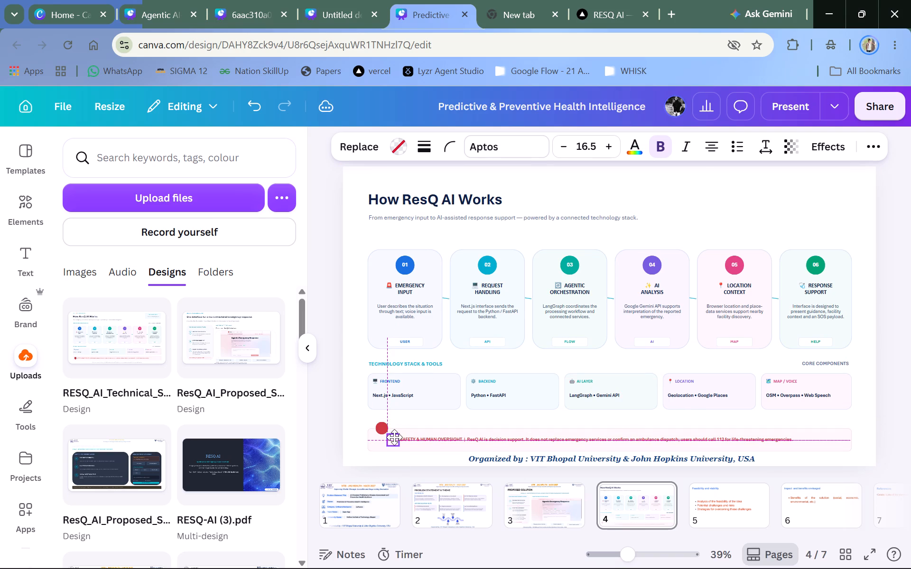
drag(394, 437, 393, 437)
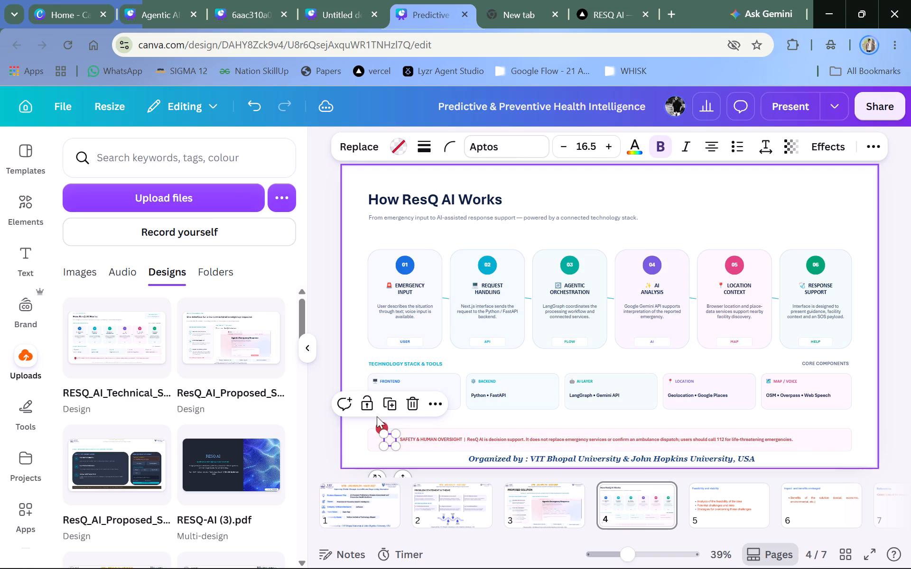
drag(384, 422, 392, 431)
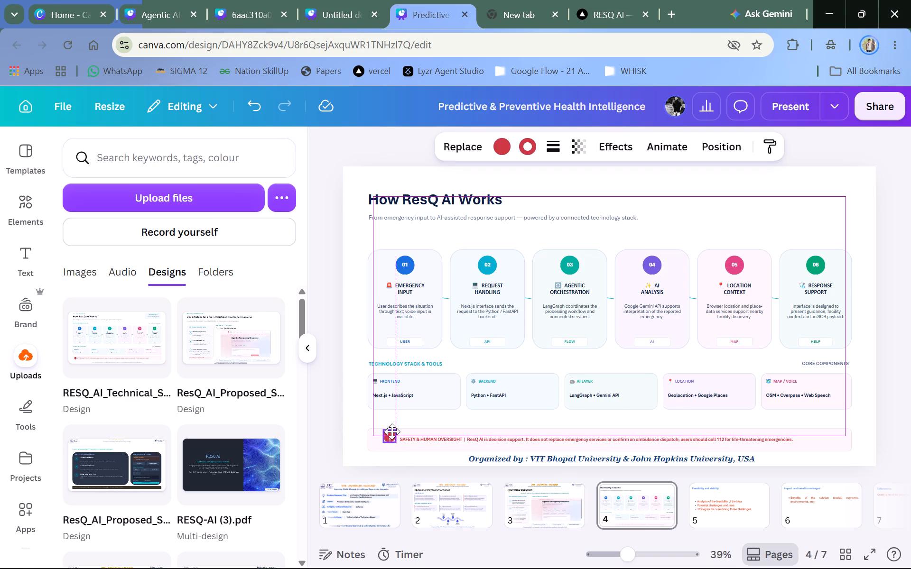
drag(392, 431, 391, 434)
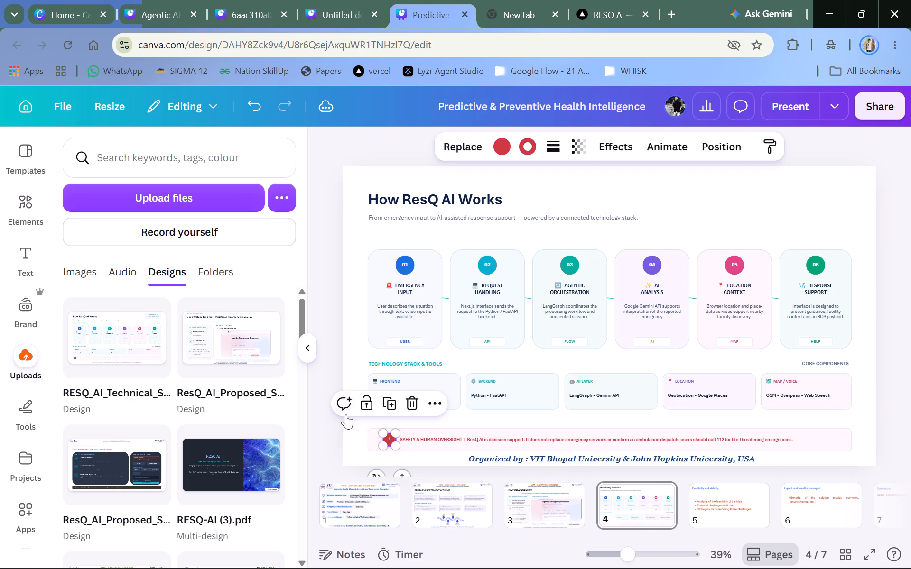
click(324, 431)
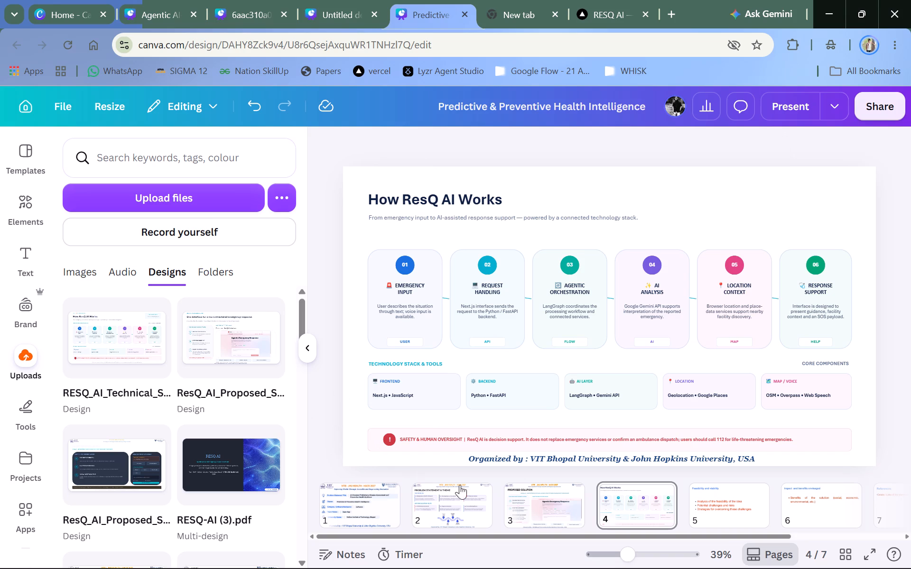
Enlarge the safety notice text, trying font size 20 before reducing it to 14.
double_click(448, 439)
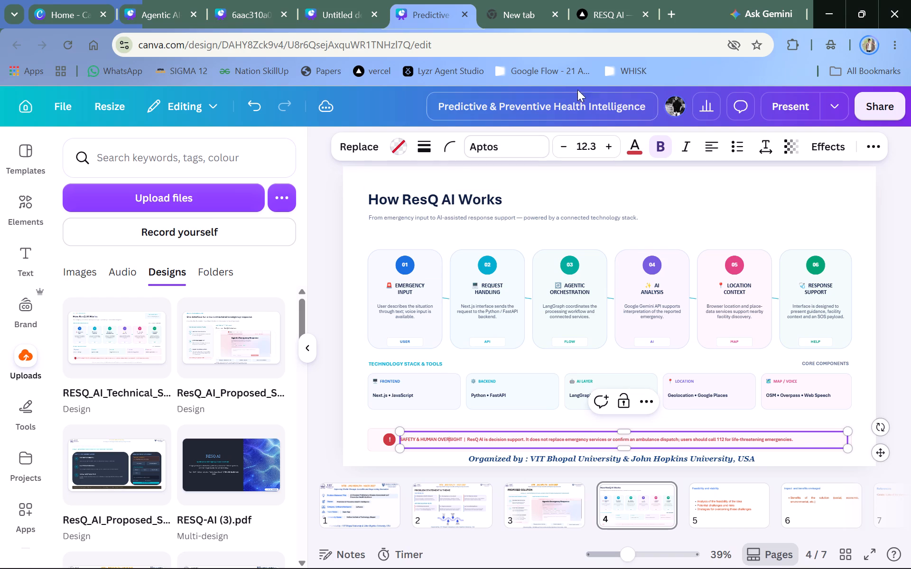
click(588, 145)
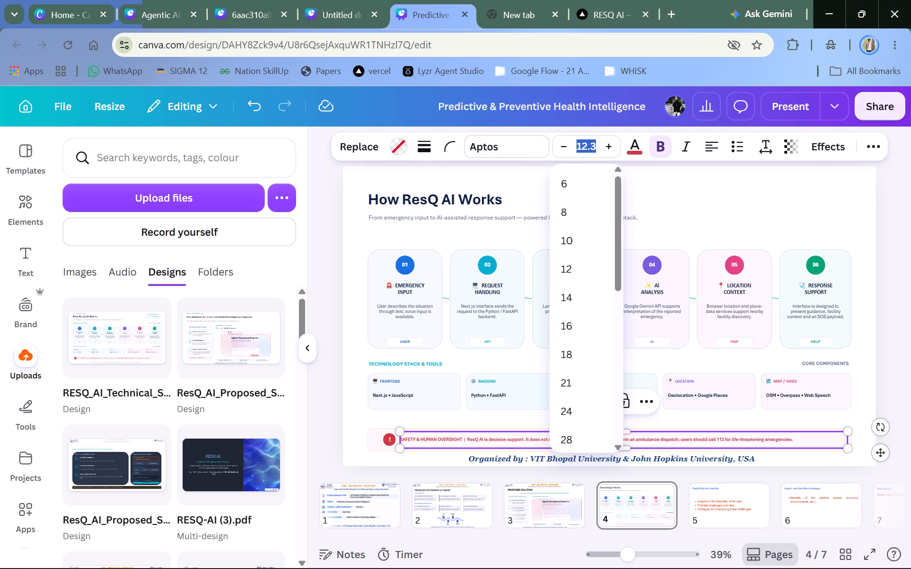
text(20)
key(Return)
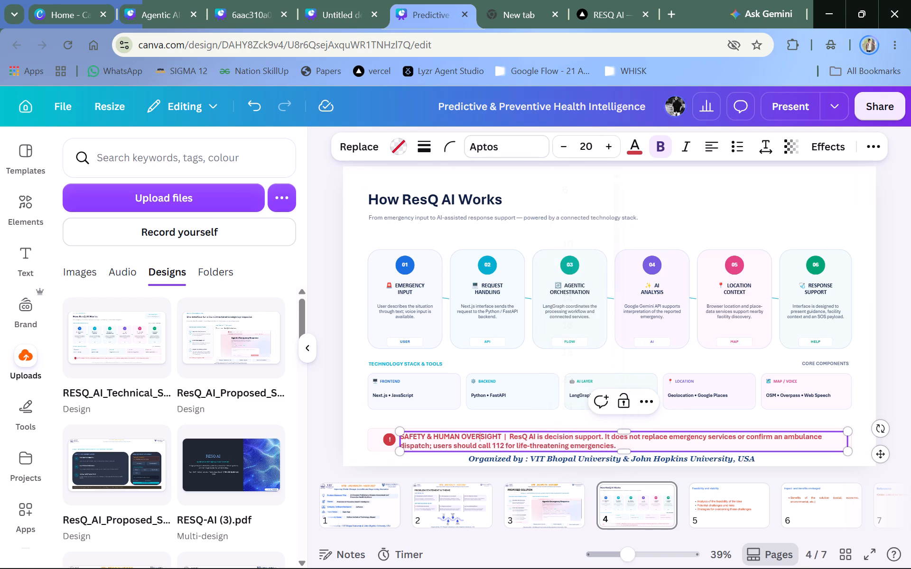
double_click(553, 152)
click(553, 152)
click(553, 152)
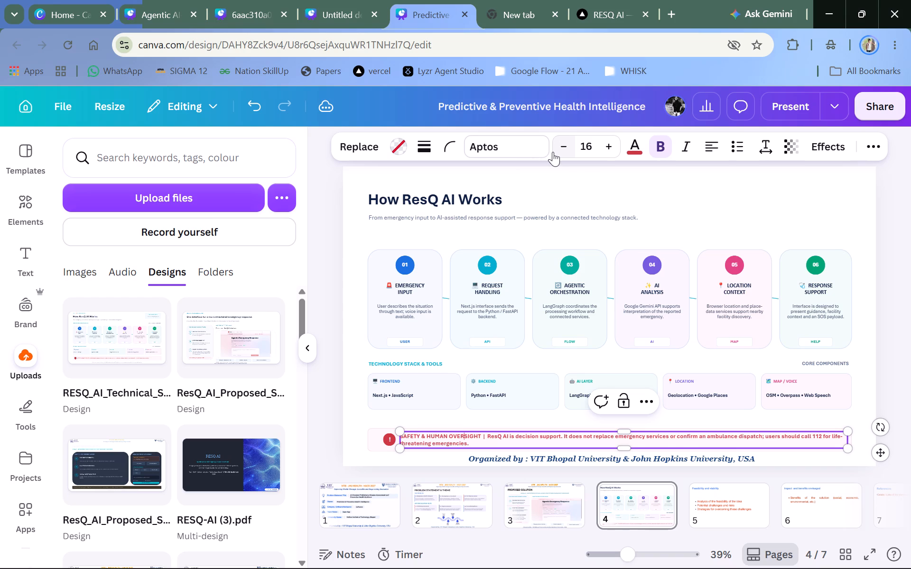
click(553, 152)
click(553, 152)
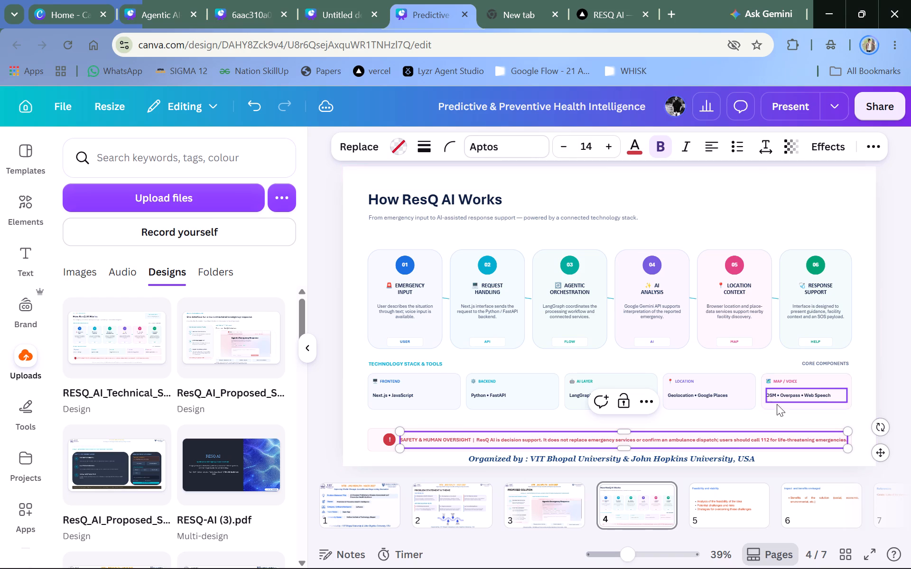
Widen the pale pink safety box outward at both ends so it extends beyond the notice text.
double_click(377, 435)
click(372, 439)
drag(372, 439, 359, 444)
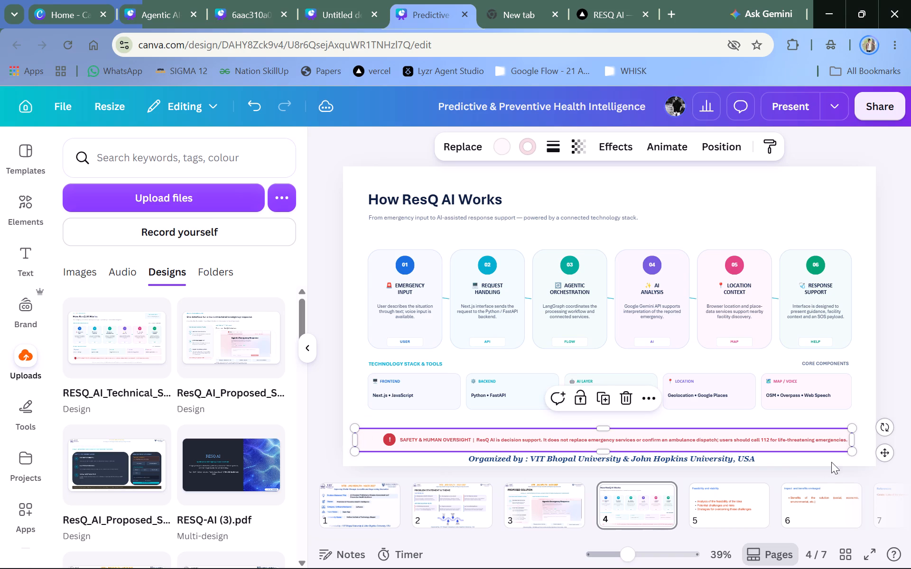
drag(851, 441, 861, 437)
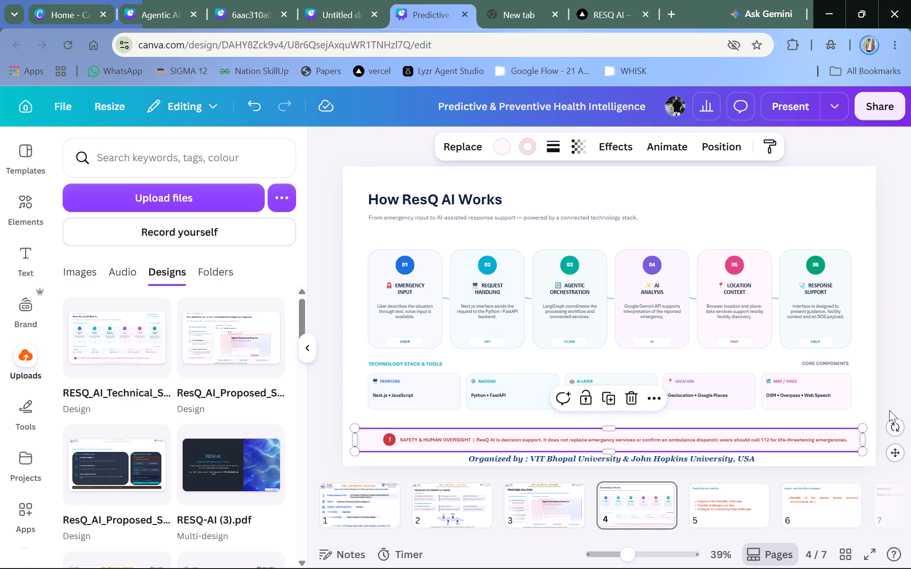
click(891, 406)
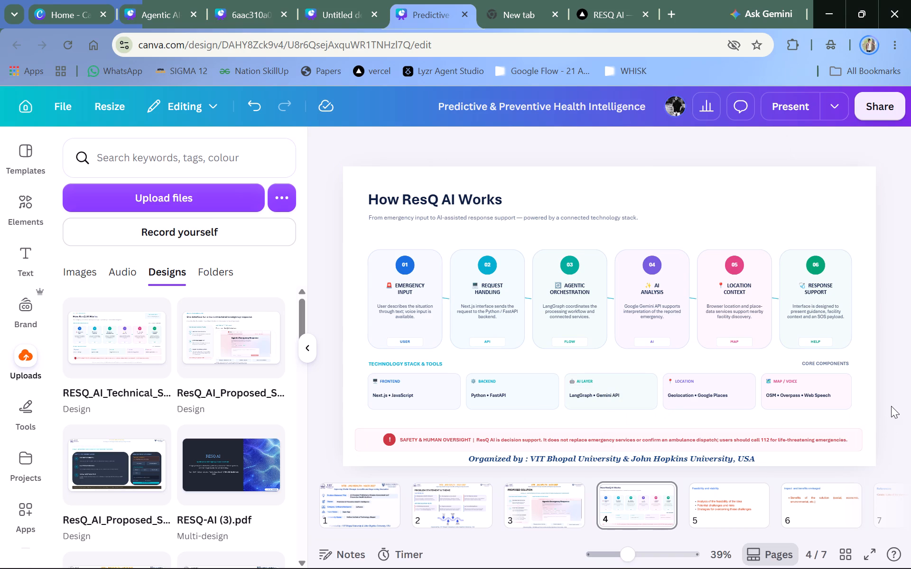
Extend the safety notice's text box slightly toward the right end of the pink box.
click(660, 435)
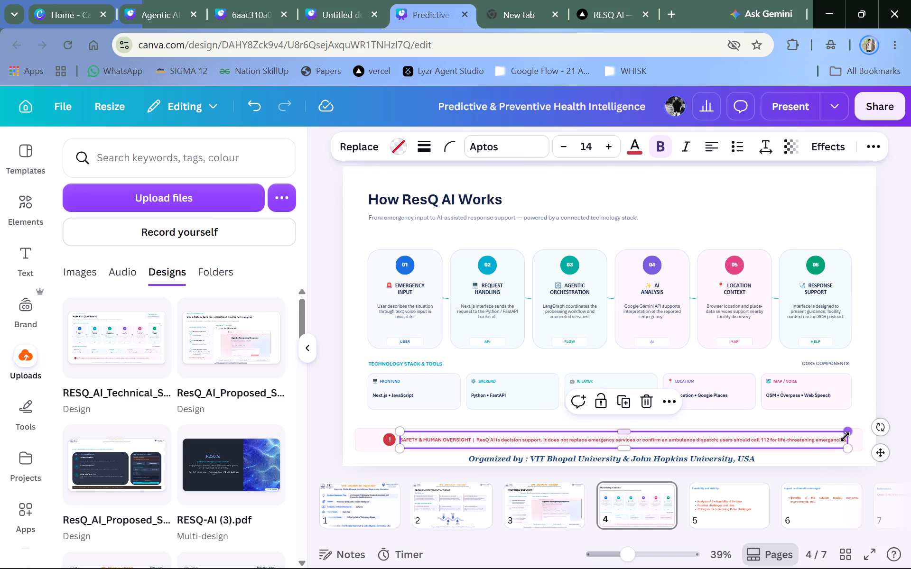
drag(848, 441, 859, 438)
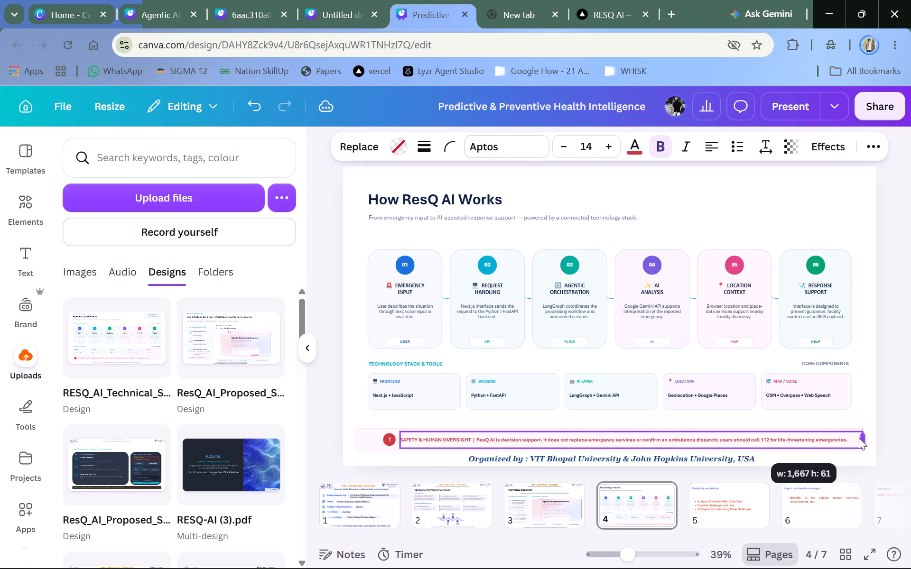
drag(859, 438, 858, 438)
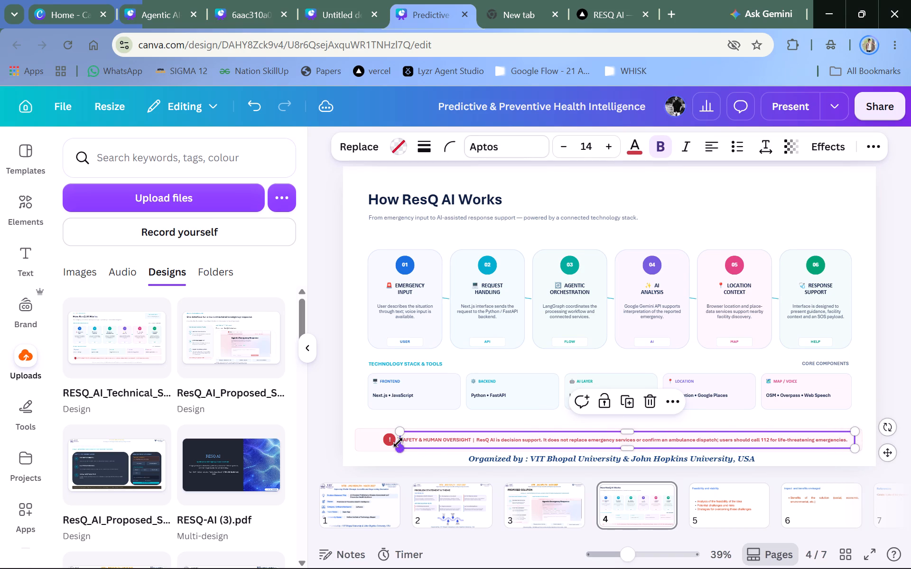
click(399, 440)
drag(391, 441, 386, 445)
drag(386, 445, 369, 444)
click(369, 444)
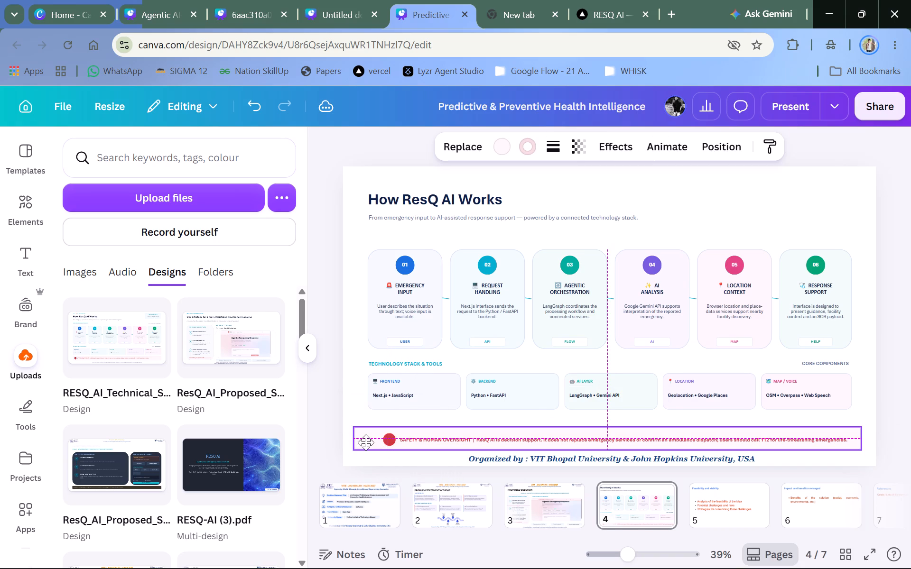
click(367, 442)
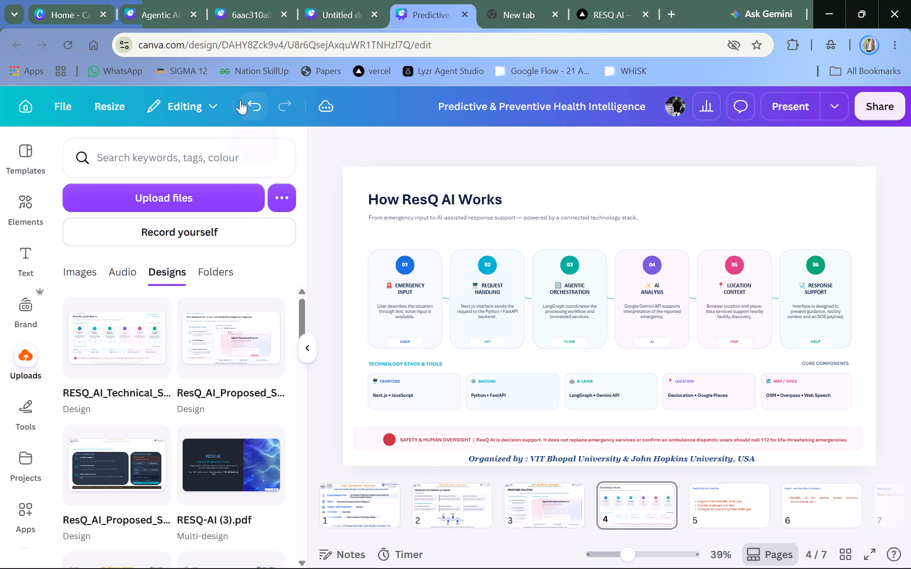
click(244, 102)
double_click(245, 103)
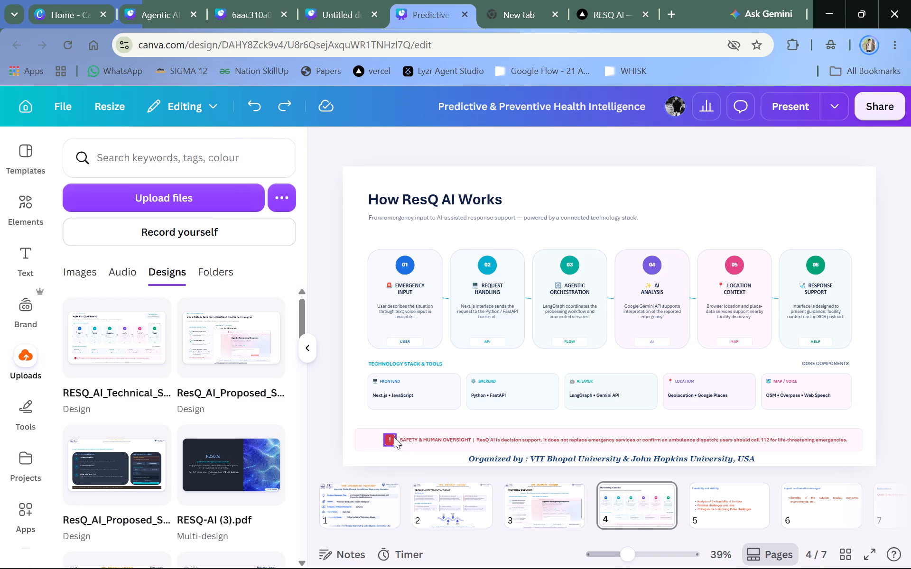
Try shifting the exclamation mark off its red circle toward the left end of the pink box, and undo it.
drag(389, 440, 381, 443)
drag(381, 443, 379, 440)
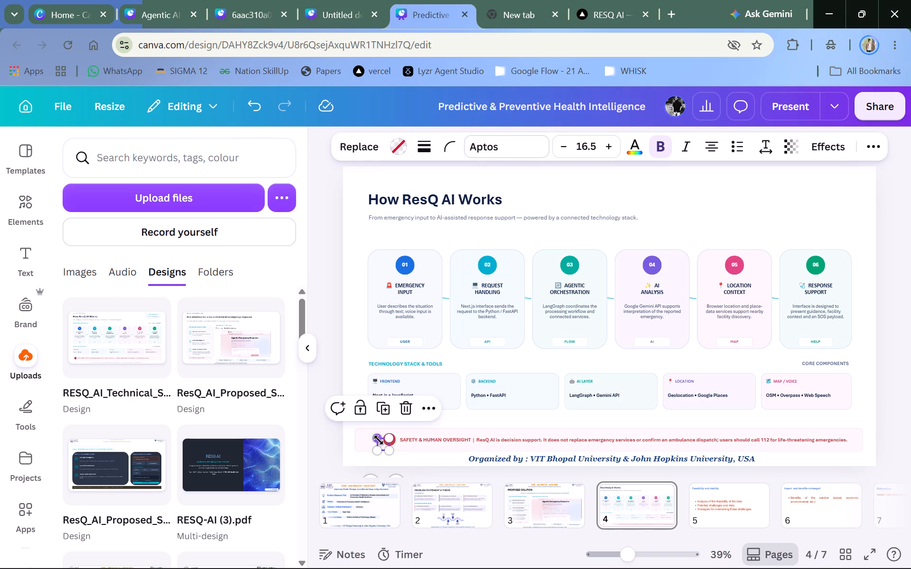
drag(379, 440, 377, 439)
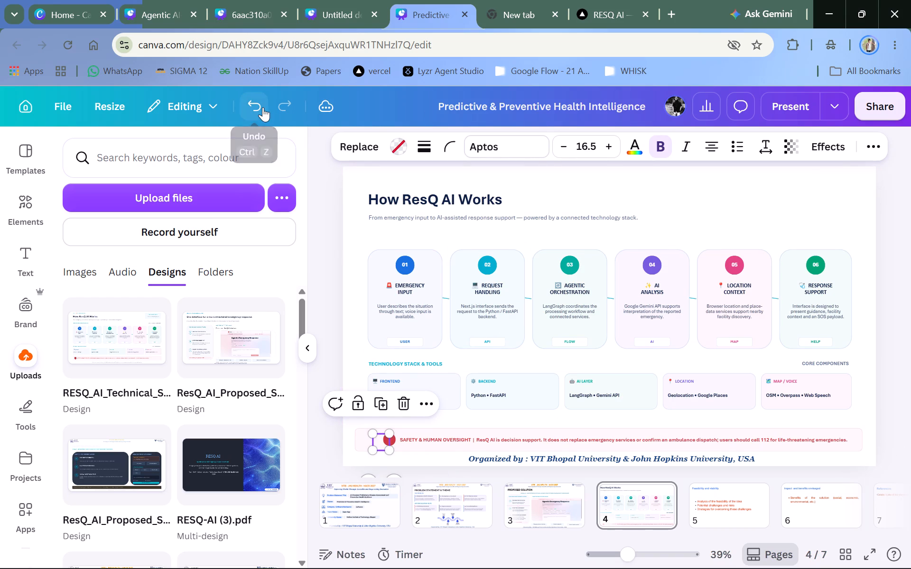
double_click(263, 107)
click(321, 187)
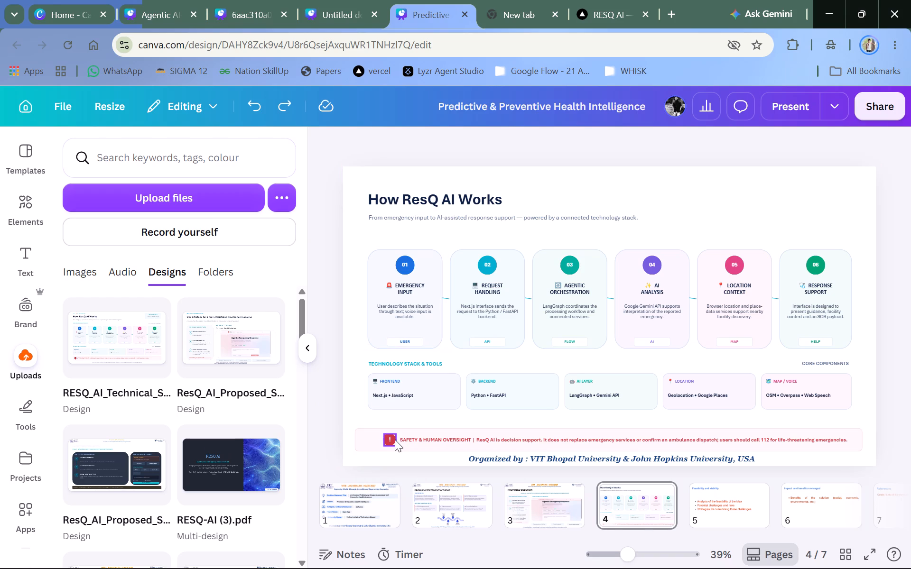
Move the exclamation mark and its red circle together to the left end of the pink safety box, keeping the mark centred in the circle.
drag(395, 440, 372, 446)
triple_click(372, 442)
triple_click(372, 441)
double_click(372, 441)
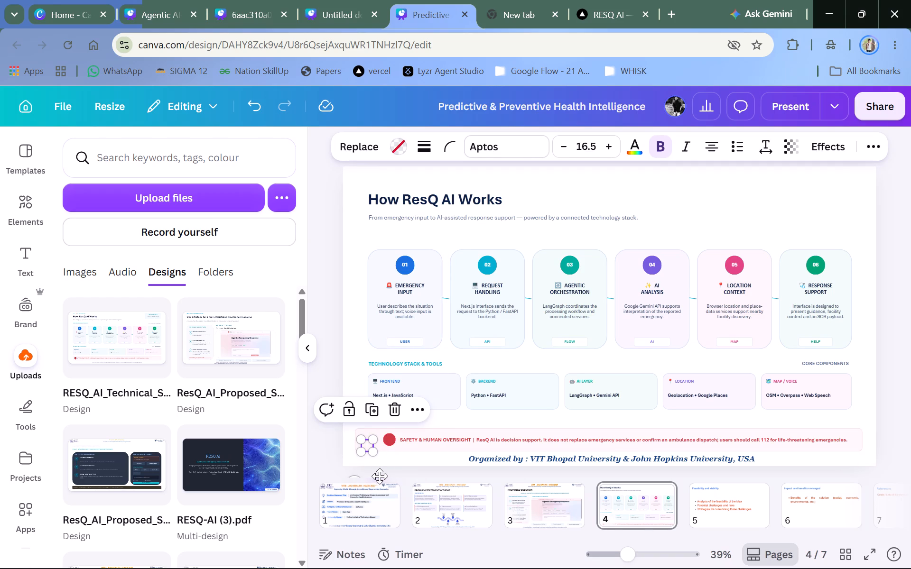
drag(382, 476, 383, 468)
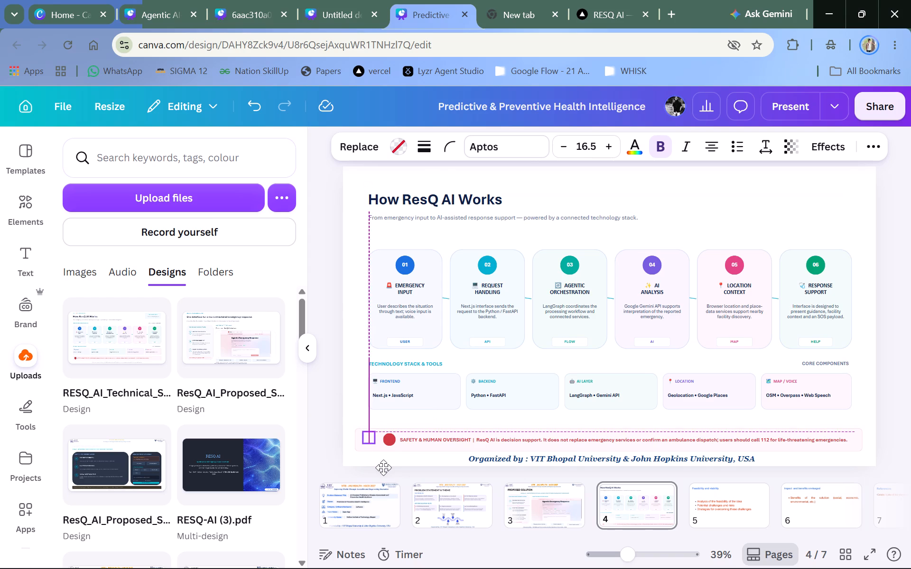
drag(383, 468, 385, 470)
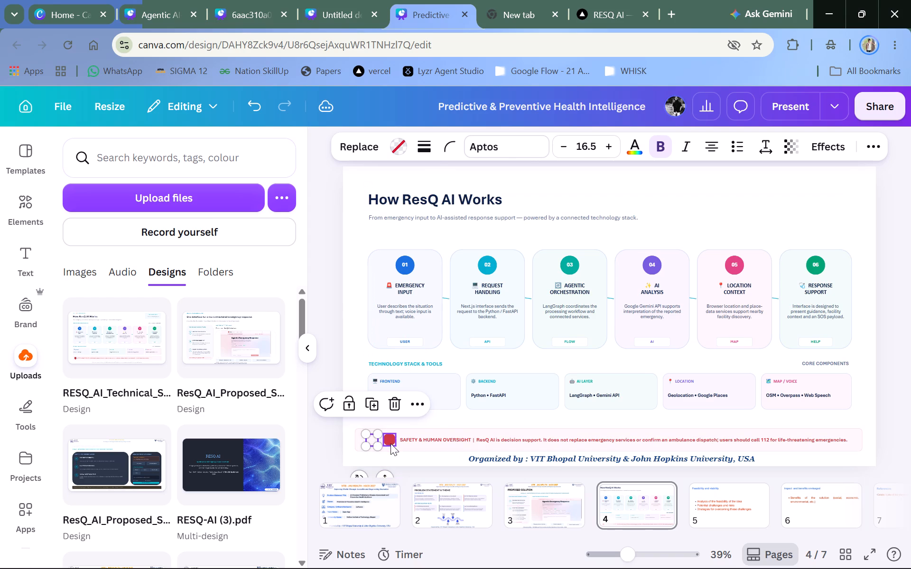
drag(390, 443, 372, 443)
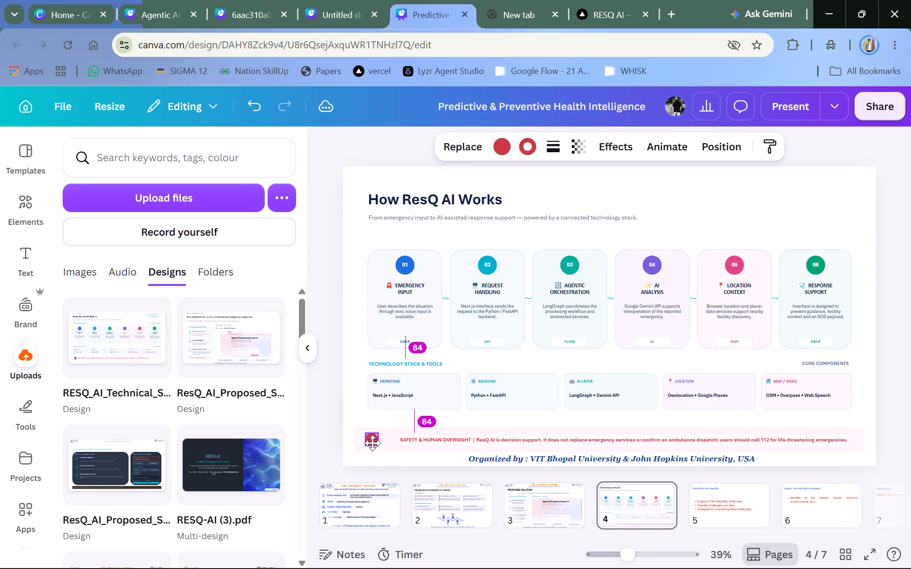
drag(372, 443, 372, 444)
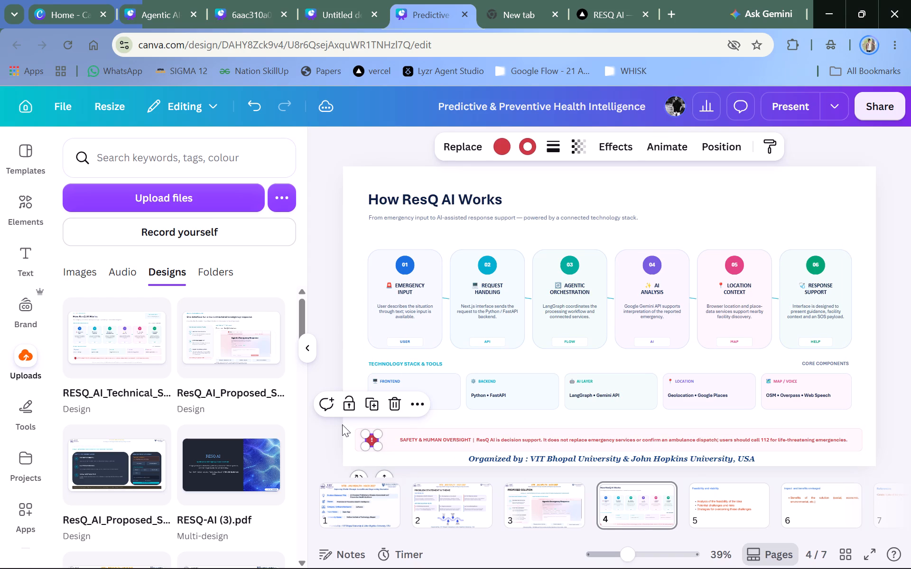
click(320, 449)
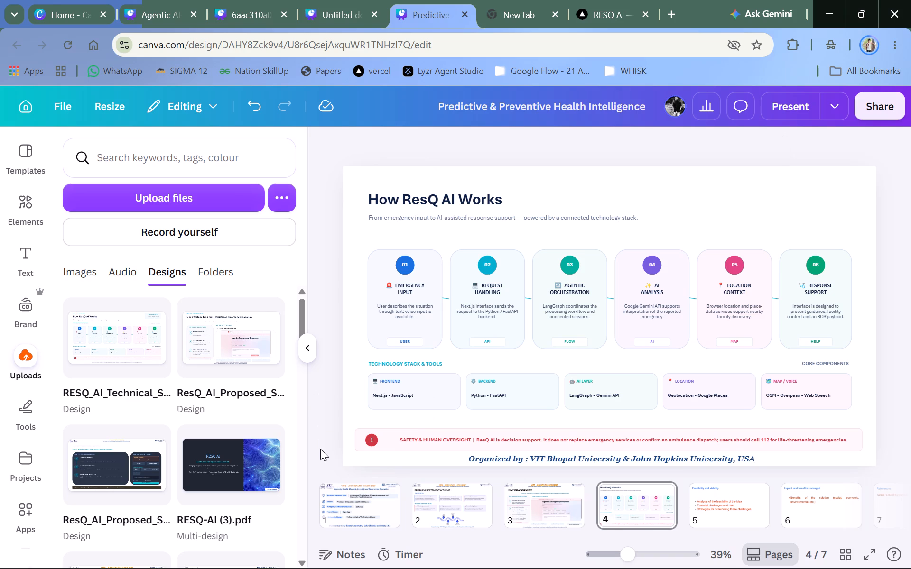
Extend the safety notice's text box leftward, closer to the relocated red circle.
click(688, 436)
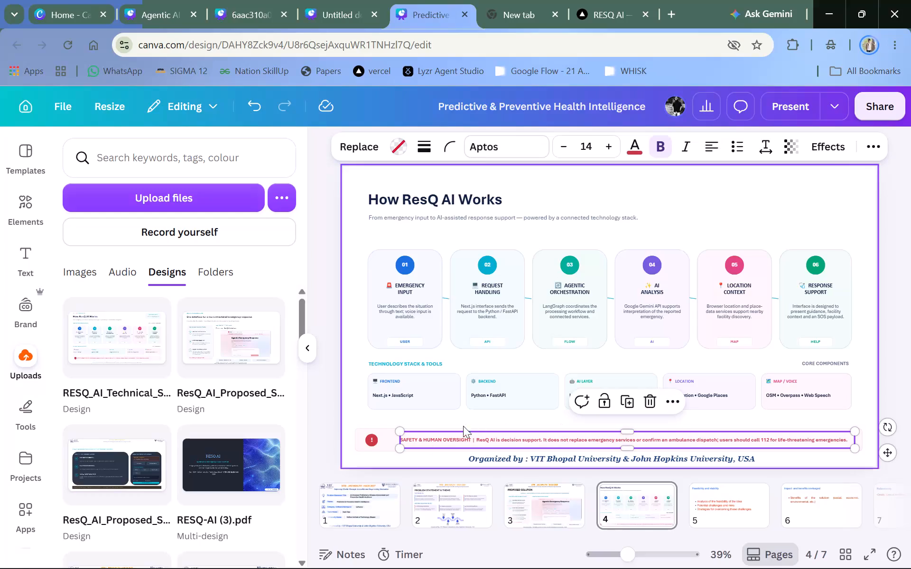
drag(402, 441, 395, 442)
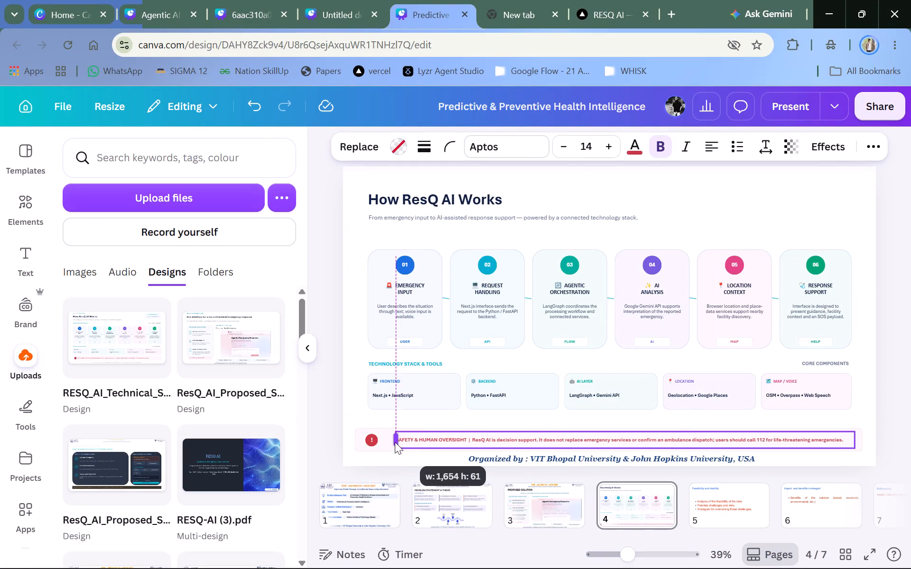
drag(395, 442, 381, 443)
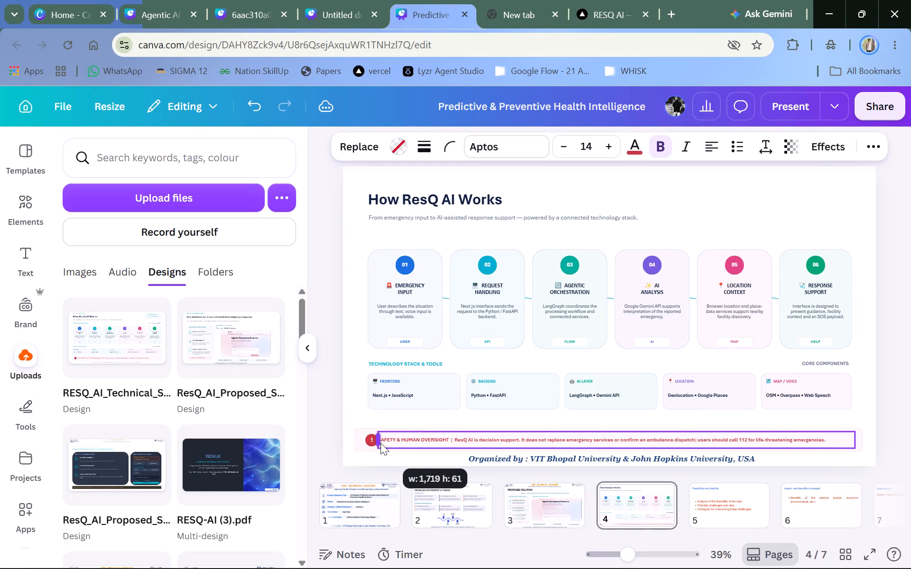
drag(381, 443, 387, 440)
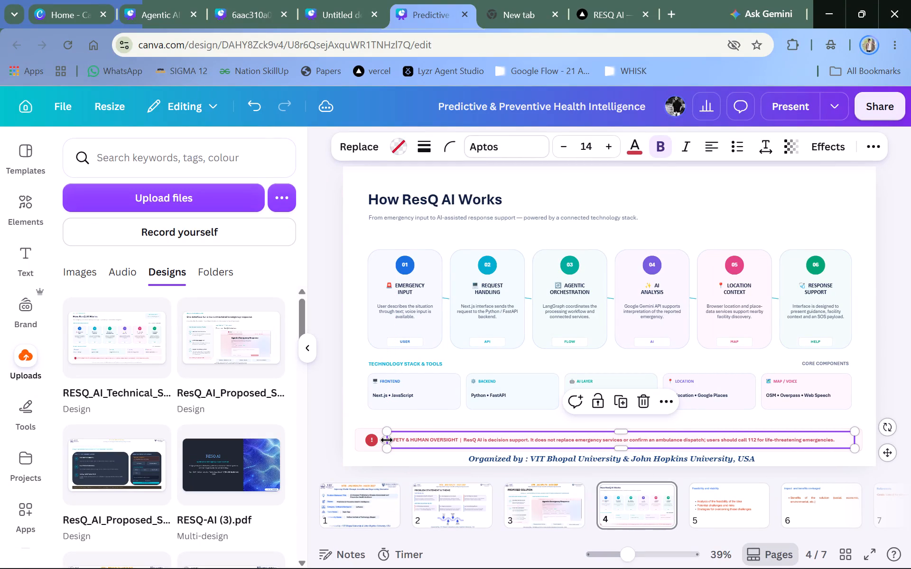
Set the safety notice's font size to 16 and widen its text box leftward up to the red circle.
double_click(612, 140)
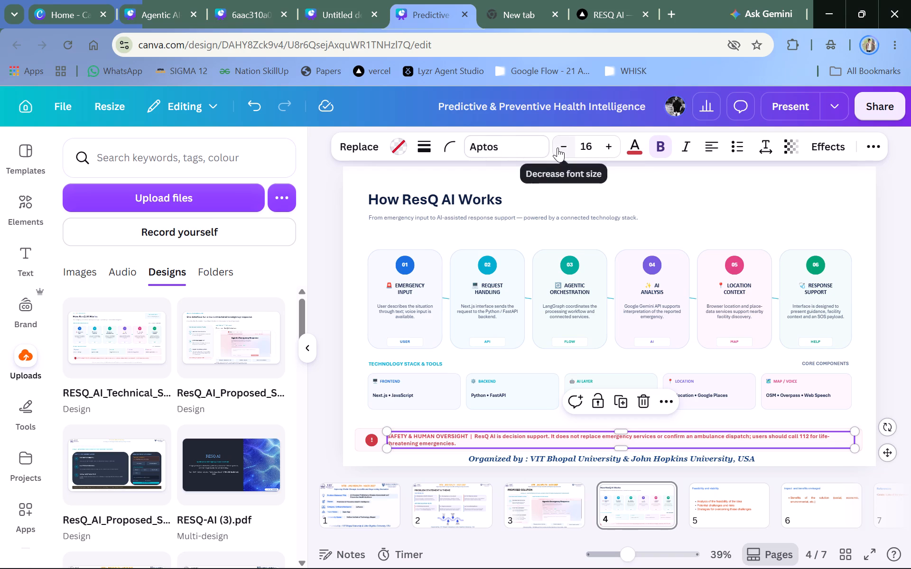
drag(387, 440, 386, 440)
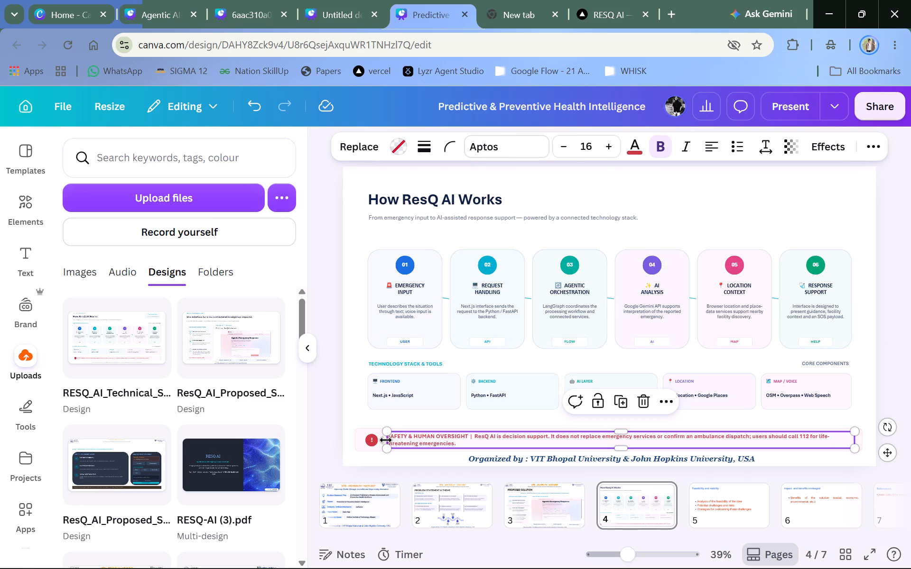
drag(386, 440, 381, 442)
click(325, 398)
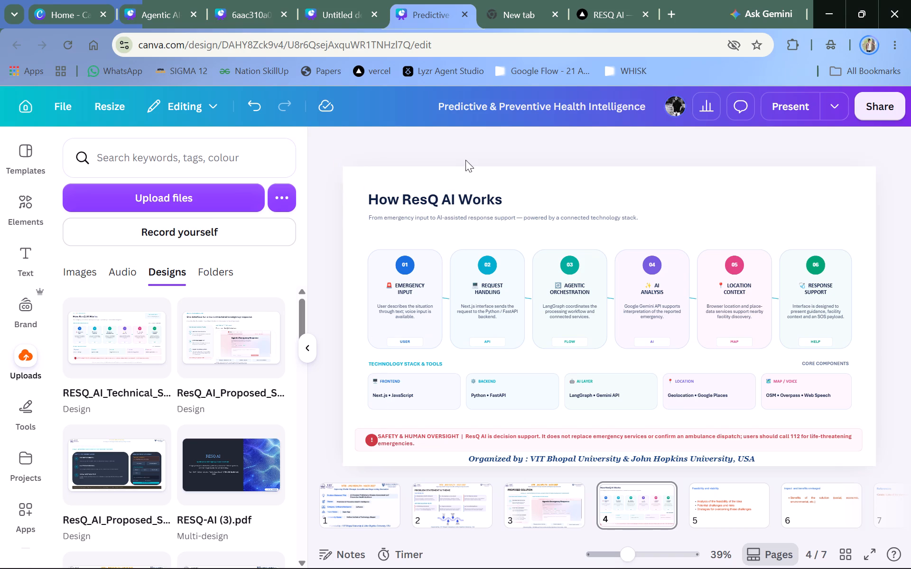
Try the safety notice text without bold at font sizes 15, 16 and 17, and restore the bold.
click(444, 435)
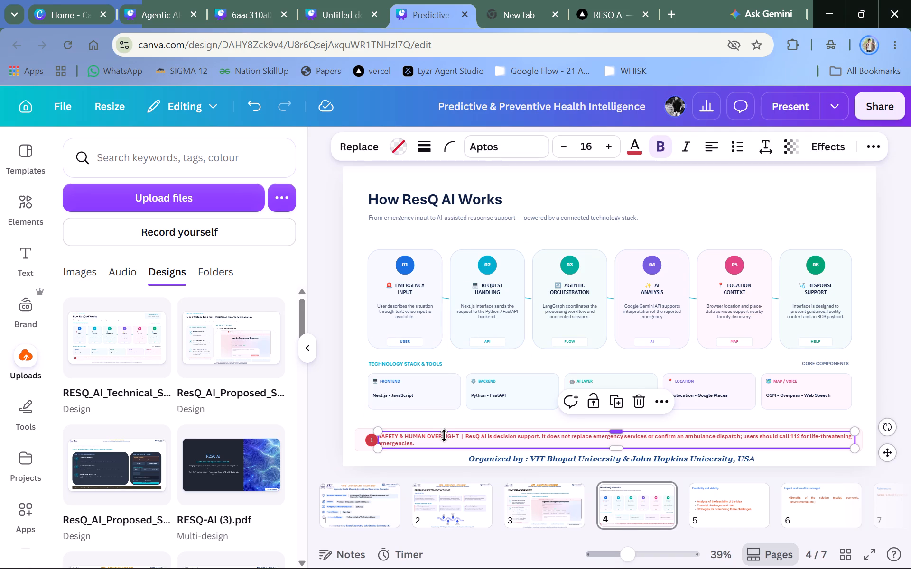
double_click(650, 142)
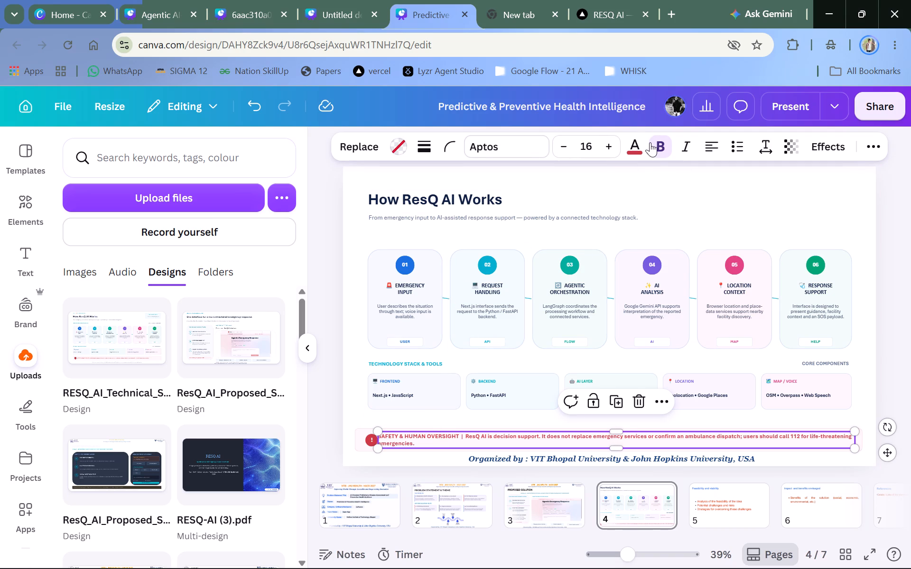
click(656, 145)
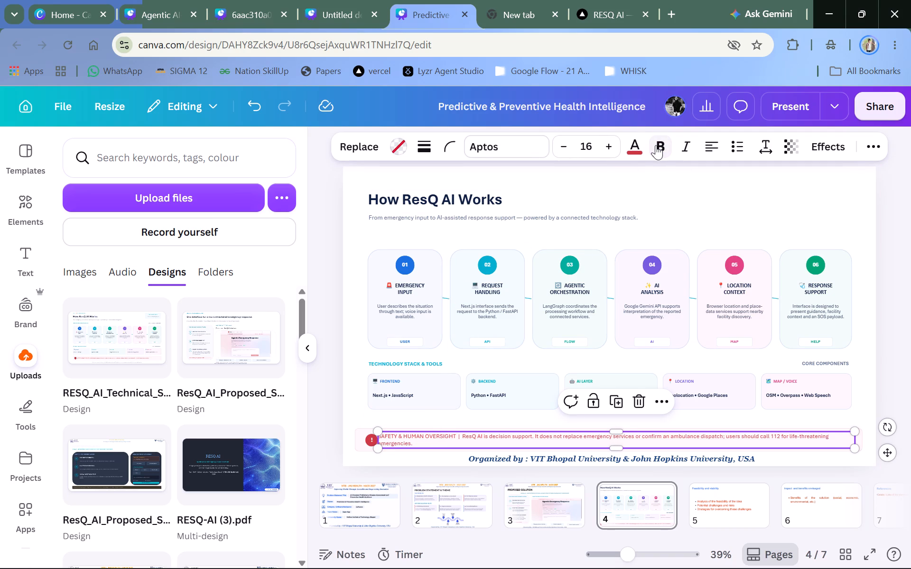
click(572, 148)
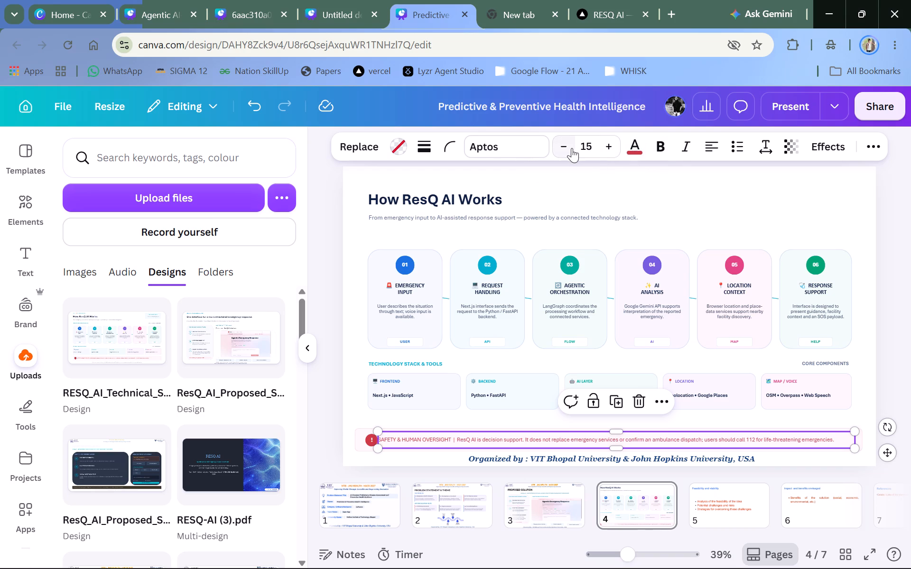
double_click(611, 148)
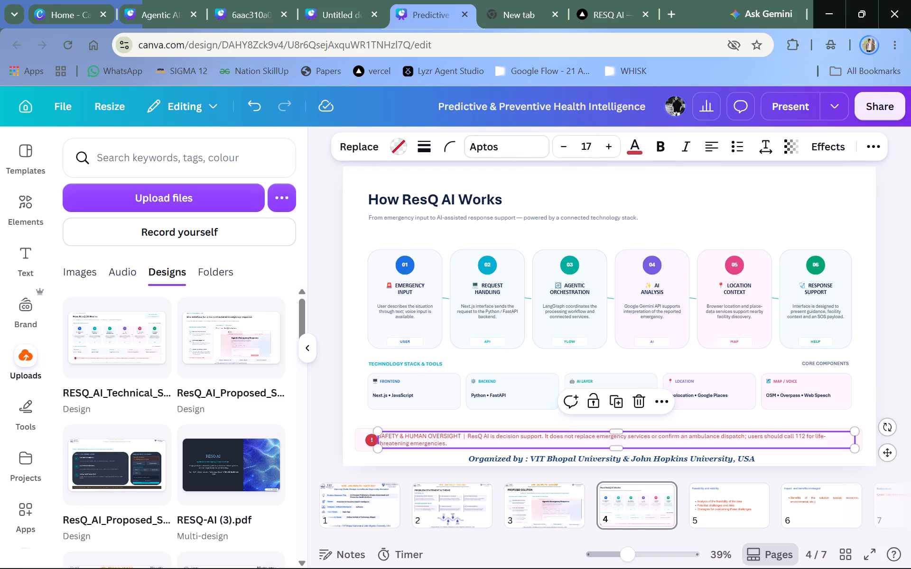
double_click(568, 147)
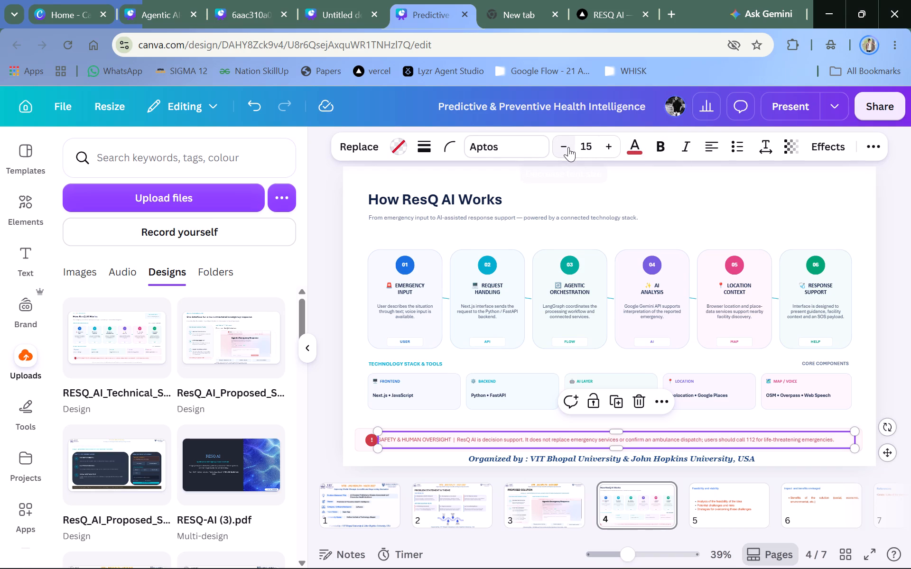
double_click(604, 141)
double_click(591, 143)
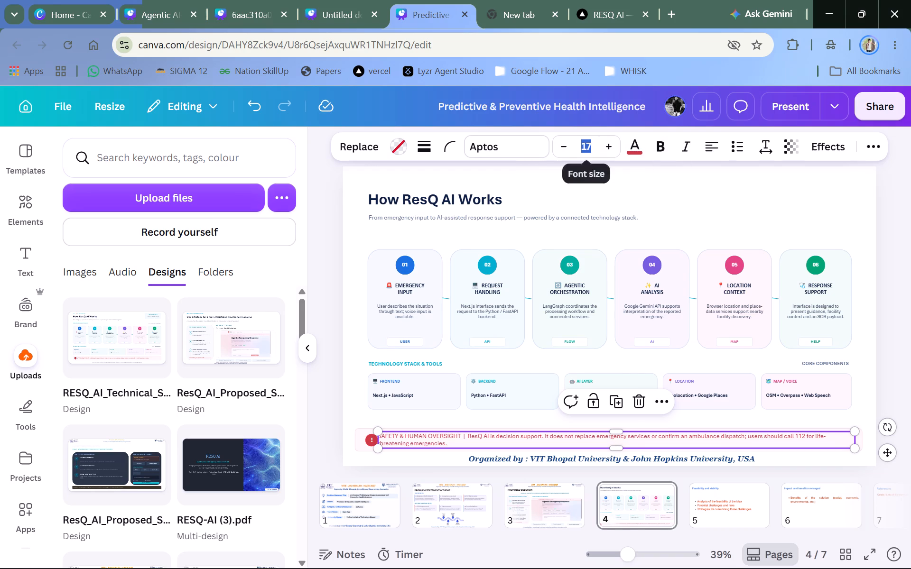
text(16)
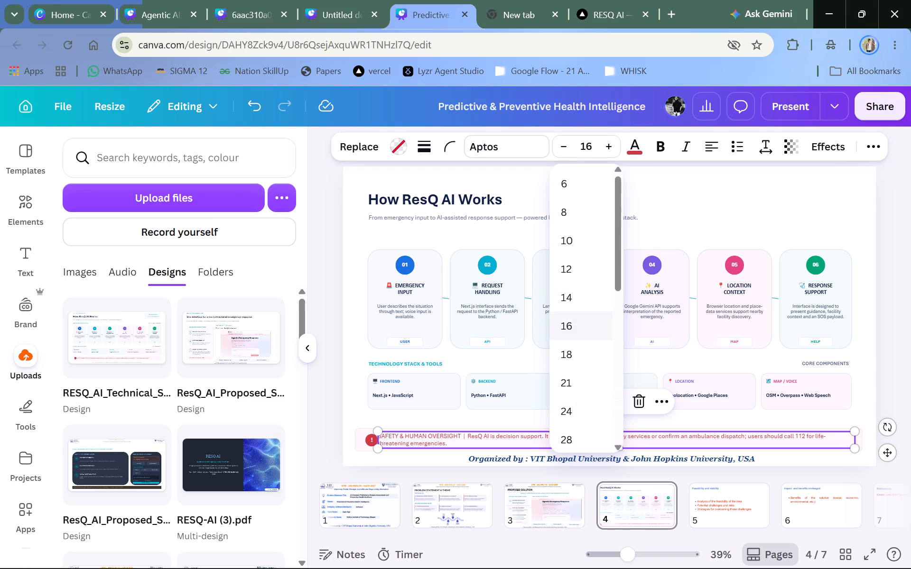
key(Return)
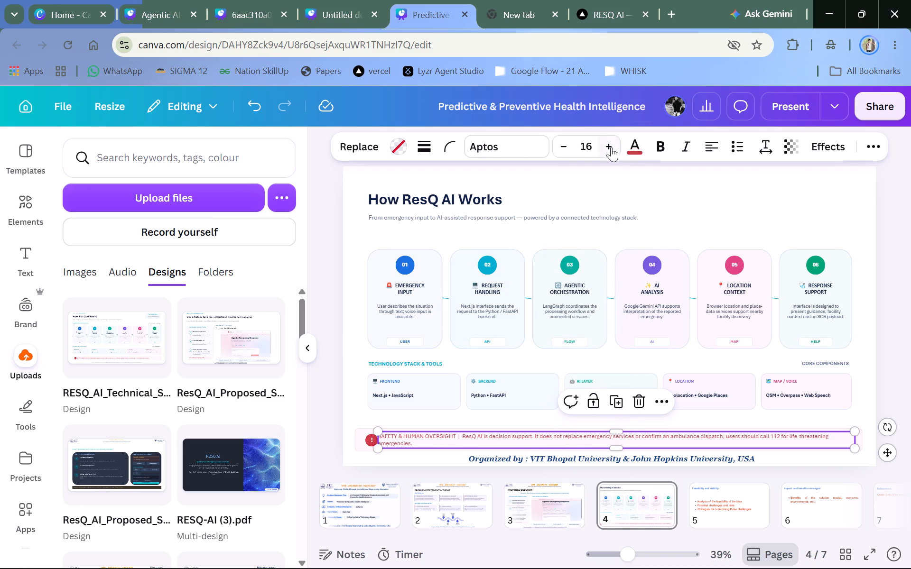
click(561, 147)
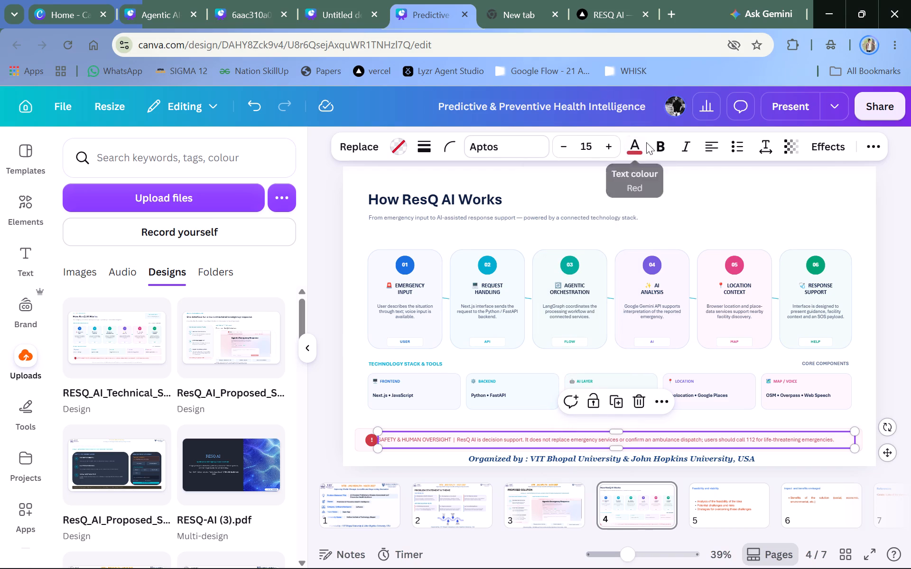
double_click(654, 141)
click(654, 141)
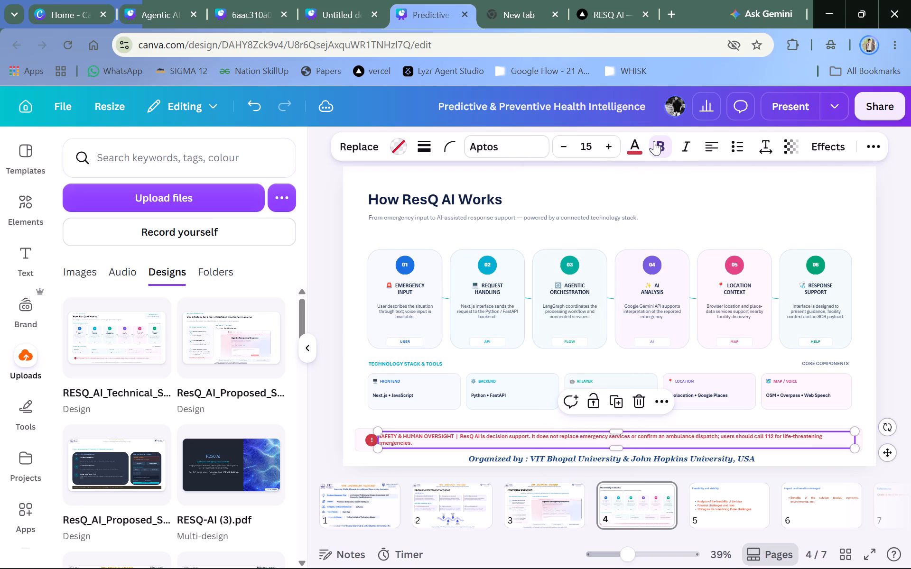
Reduce the bold safety notice text to font size 13.
double_click(559, 140)
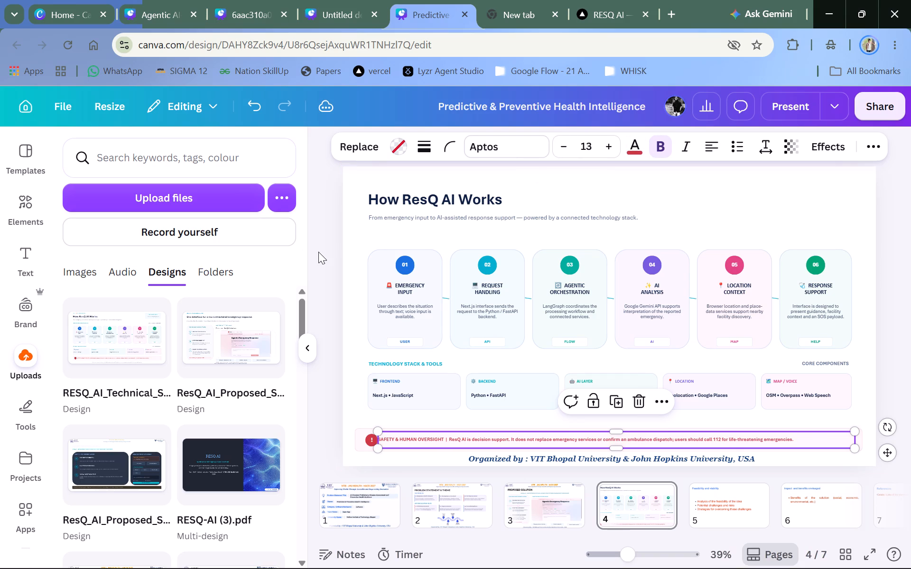
click(318, 252)
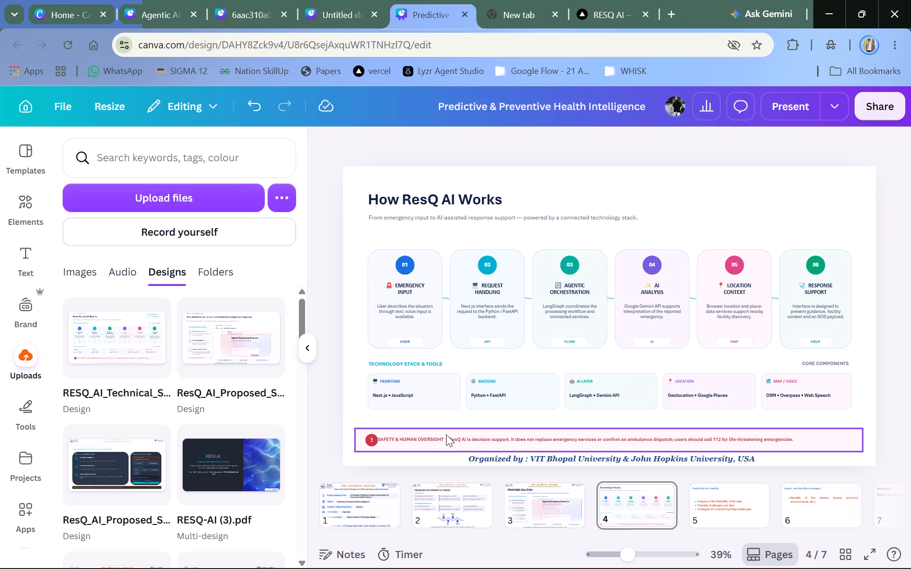
Move the safety notice text rightward, away from the exclamation mark, keeping it vertically centred in the pink box.
drag(468, 440, 501, 442)
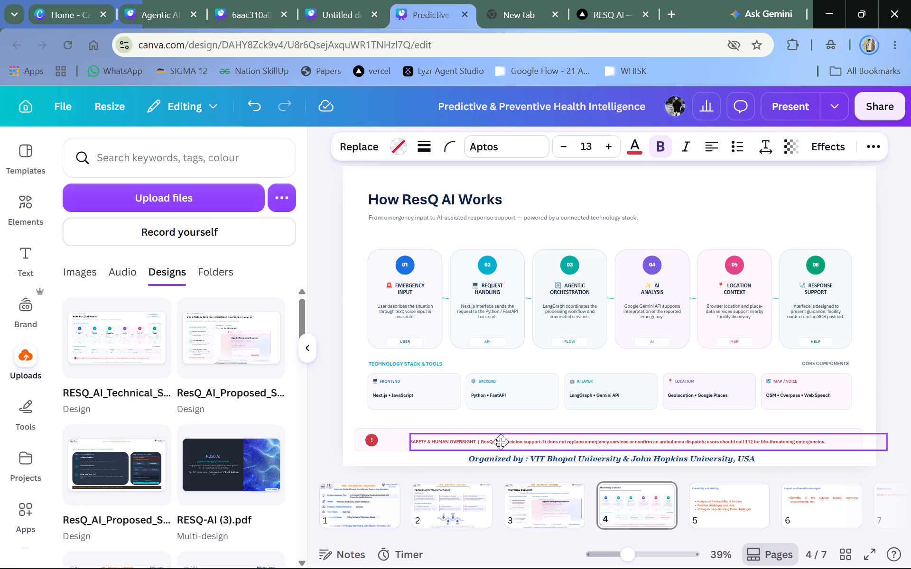
drag(501, 442, 502, 439)
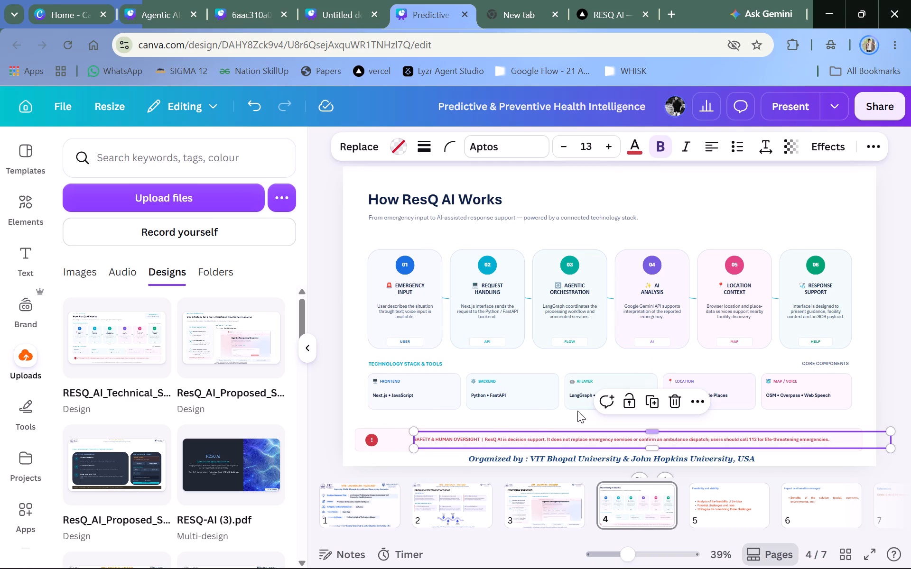
Move the exclamation mark and its red circle rightward together, placing them just before the safety notice text inside the pink box.
click(902, 305)
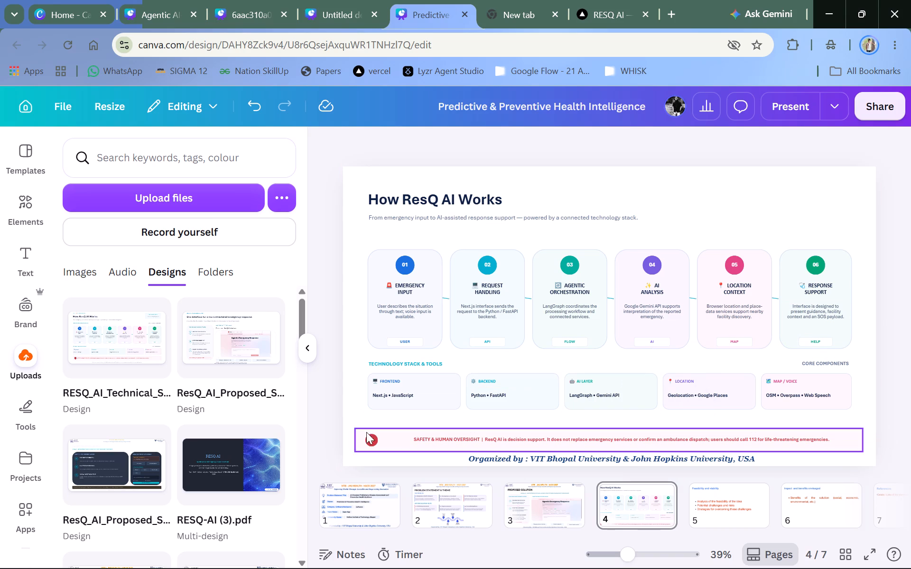
drag(371, 436, 400, 438)
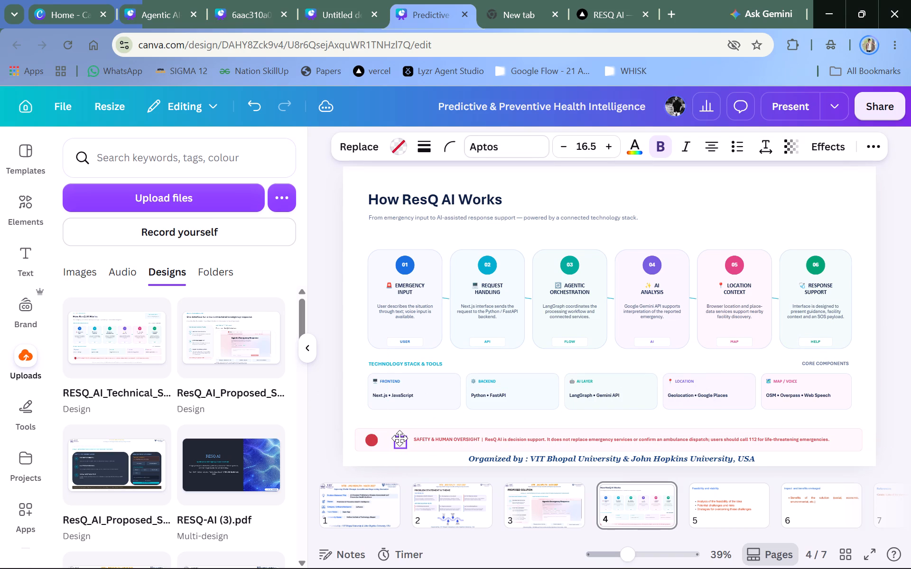
drag(400, 438, 404, 436)
drag(373, 437, 405, 439)
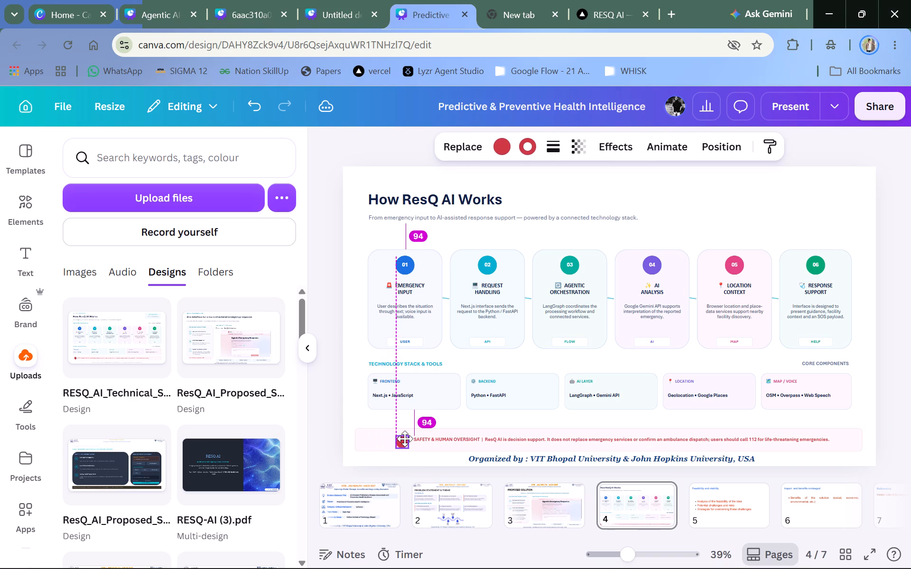
drag(405, 439, 406, 437)
click(406, 437)
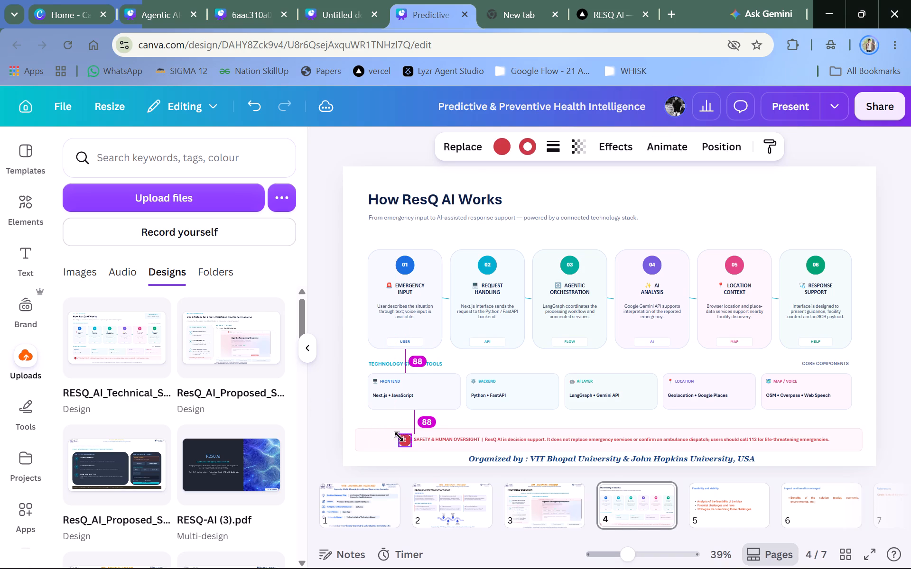
click(326, 416)
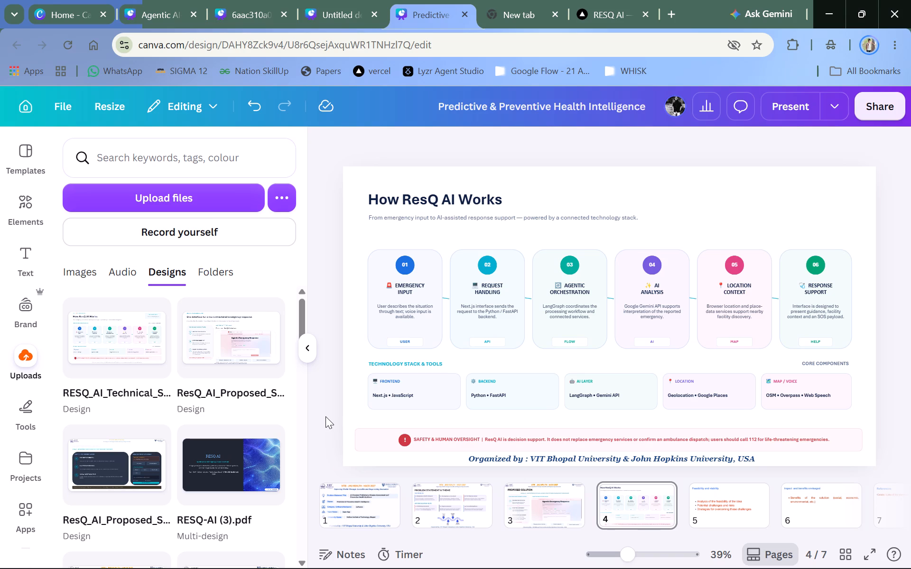
Delete the "CORE COMPONENTS" label above the technology stack cards.
triple_click(828, 362)
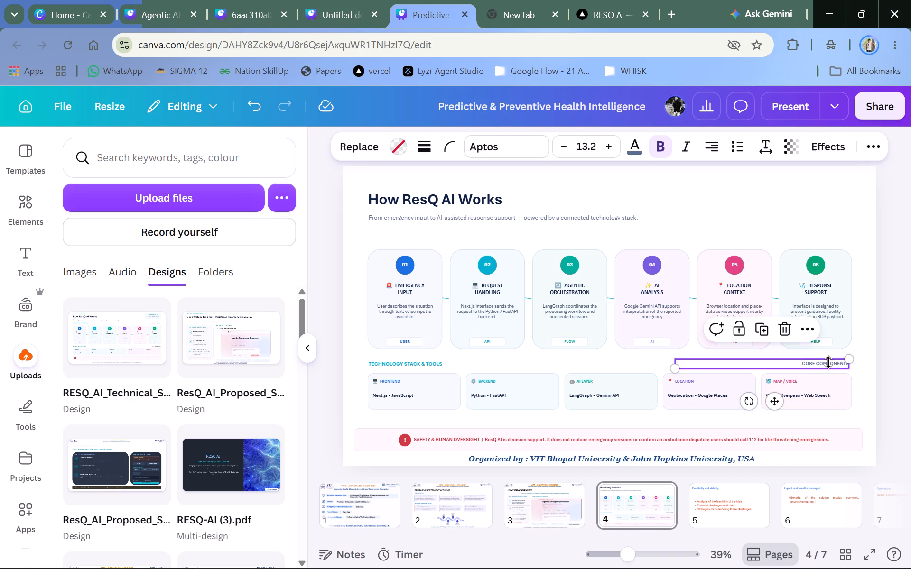
key(BackSpace)
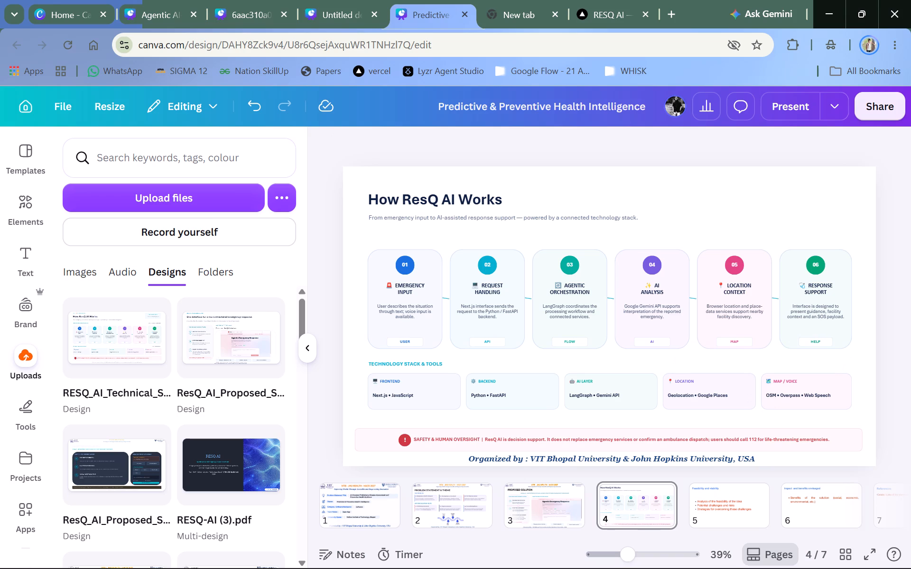
Copy the Johns Hopkins Whiting School of Engineering logo from page 3 into the same upper corner of page 4.
click(530, 498)
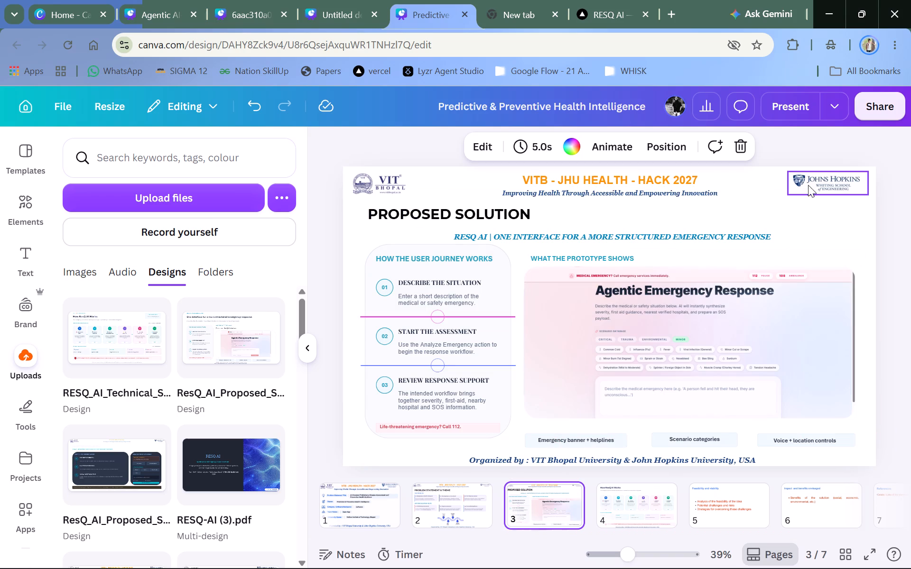
click(814, 188)
key(ctrl+c)
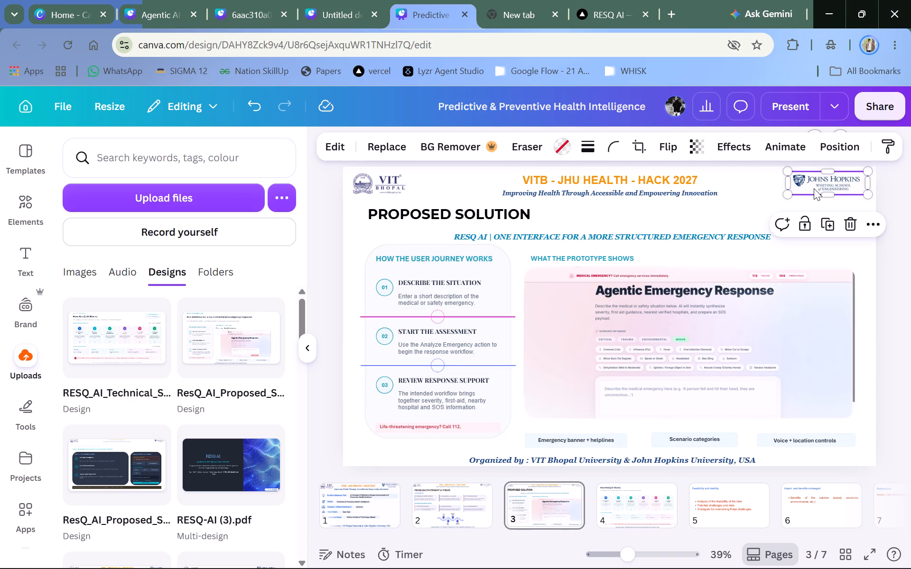
click(651, 508)
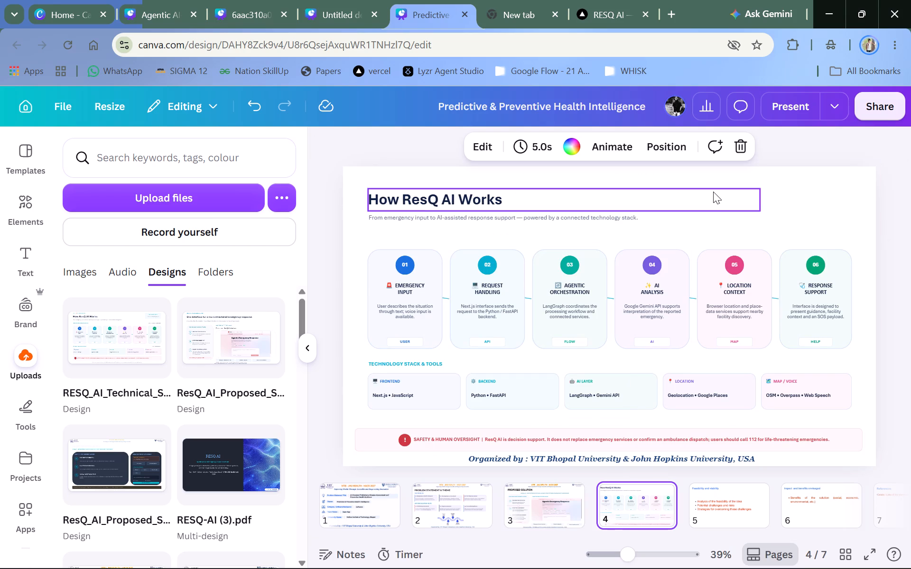
click(759, 231)
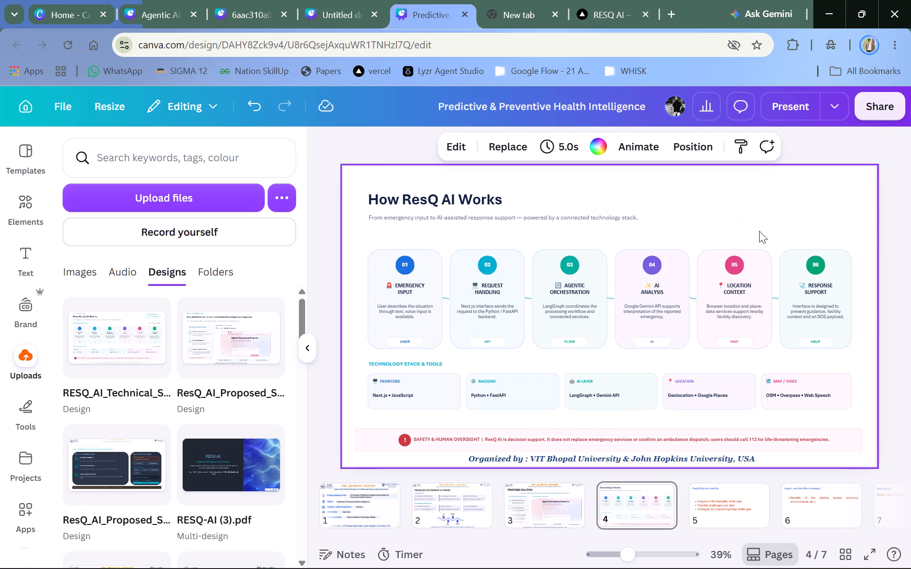
key(ctrl+v)
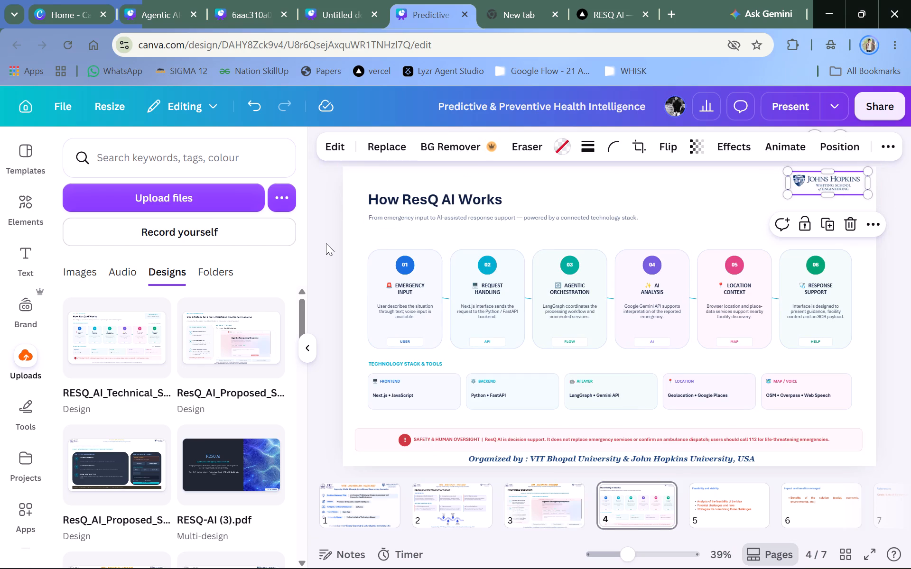
click(326, 243)
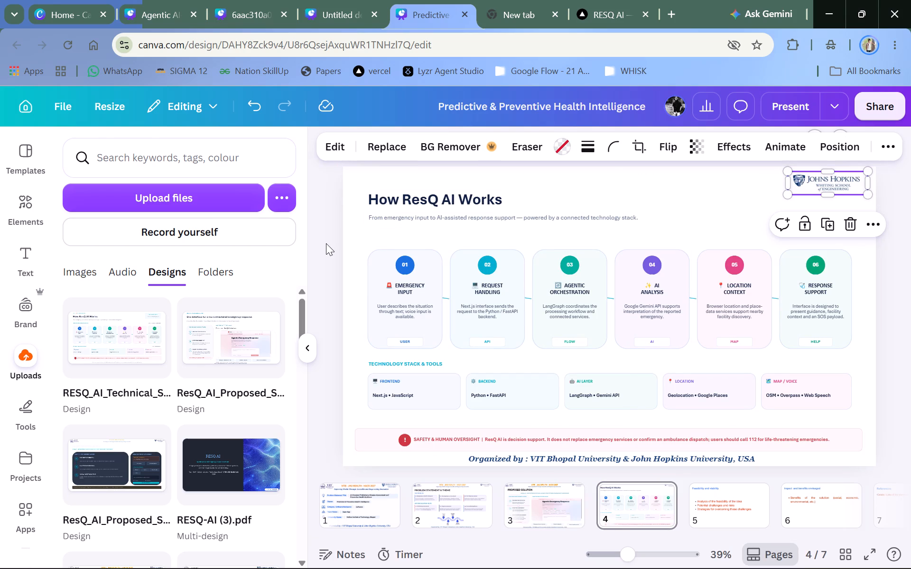